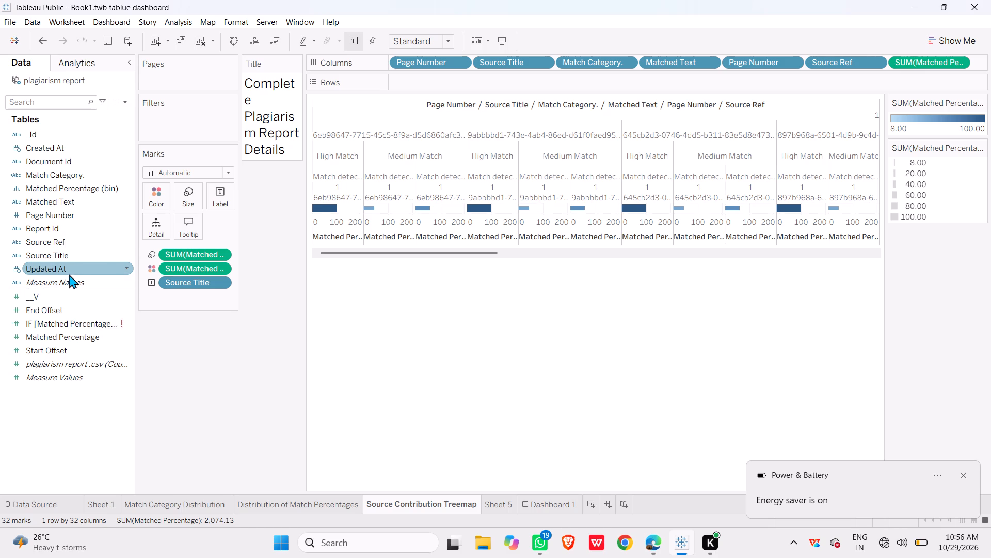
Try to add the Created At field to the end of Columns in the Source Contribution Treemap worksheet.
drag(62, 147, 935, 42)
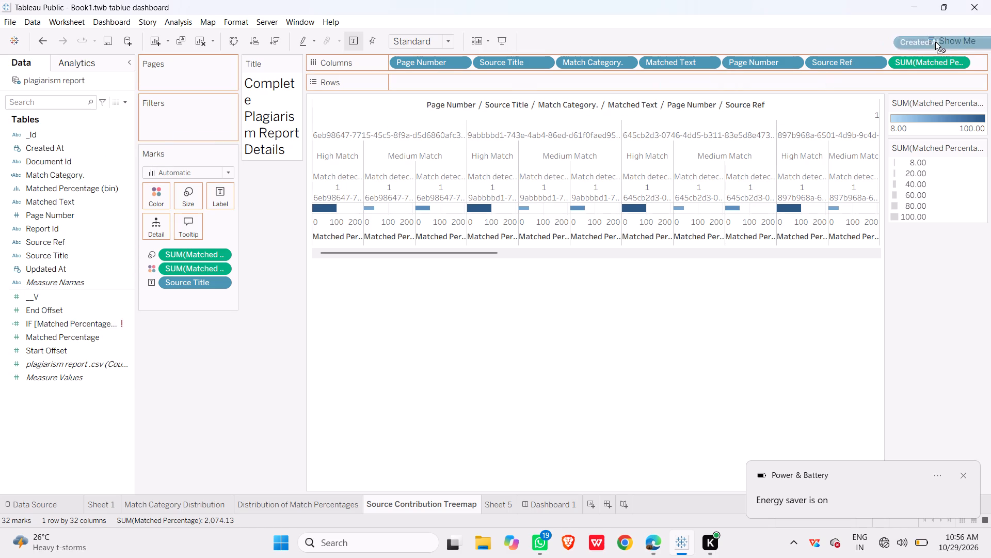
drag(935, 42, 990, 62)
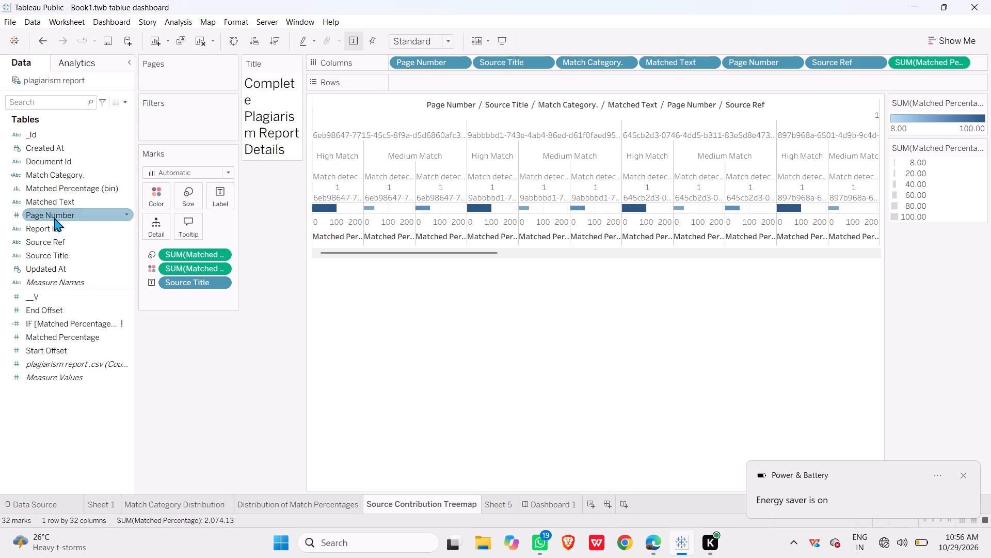
Add the Updated At field to Columns between Source Ref and SUM(Matched Percentage).
drag(50, 266, 889, 27)
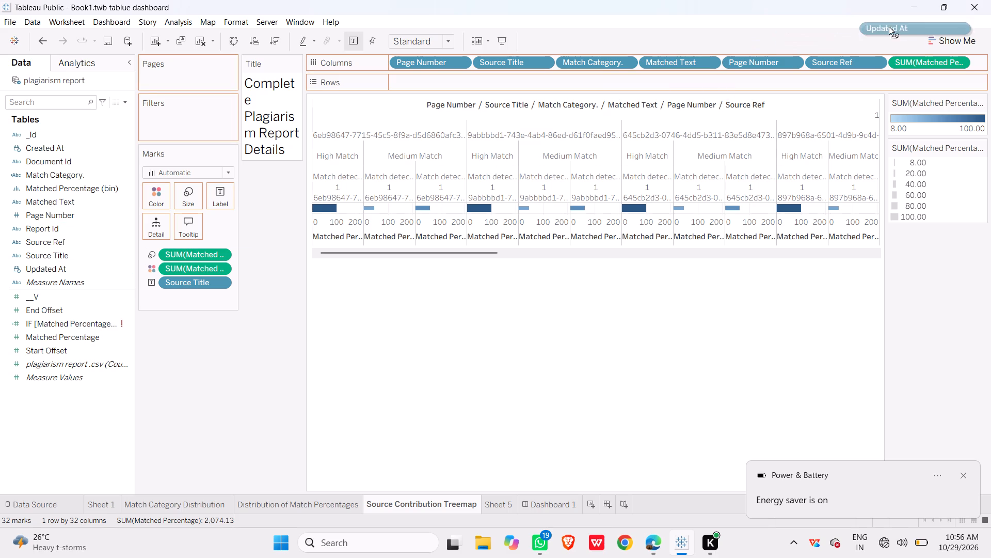
drag(889, 27, 935, 64)
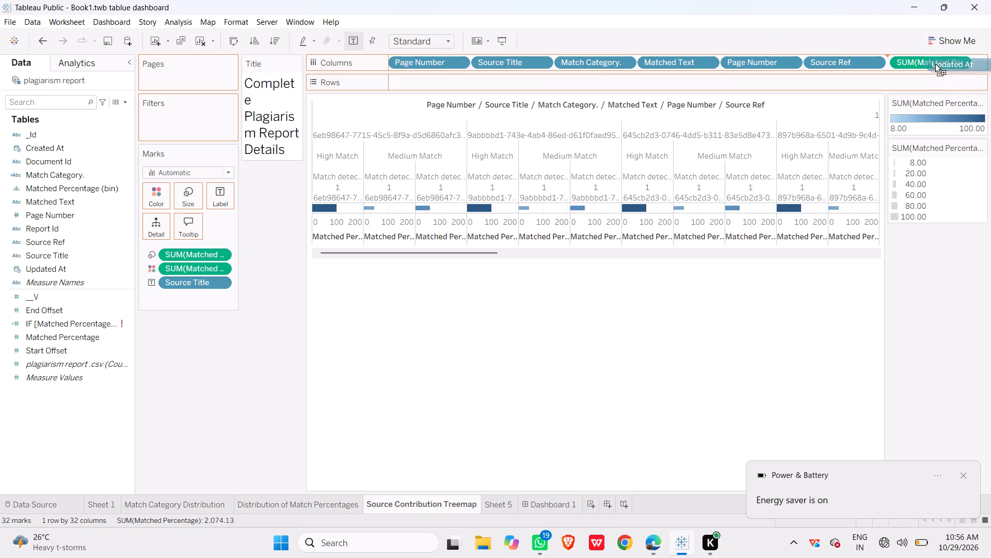
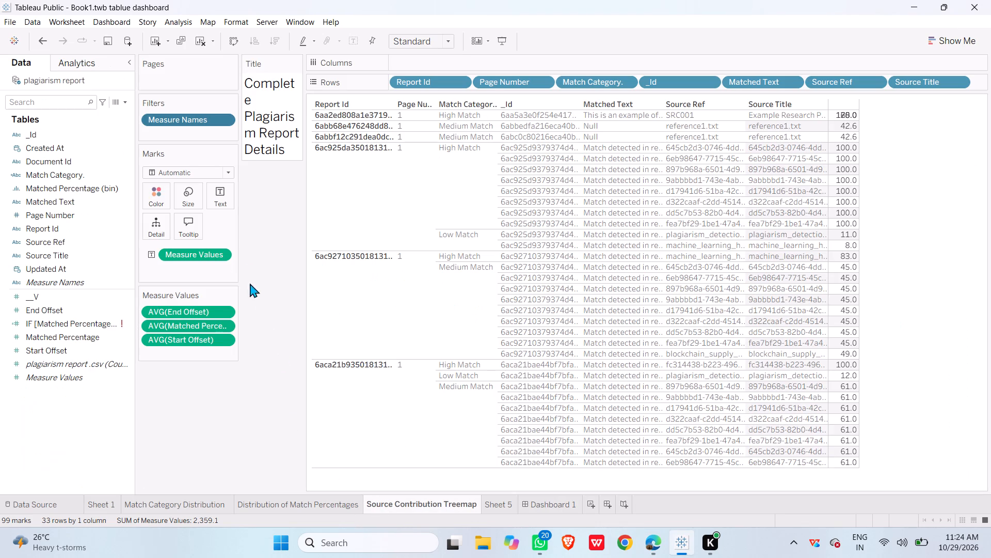
click(232, 154)
click(241, 207)
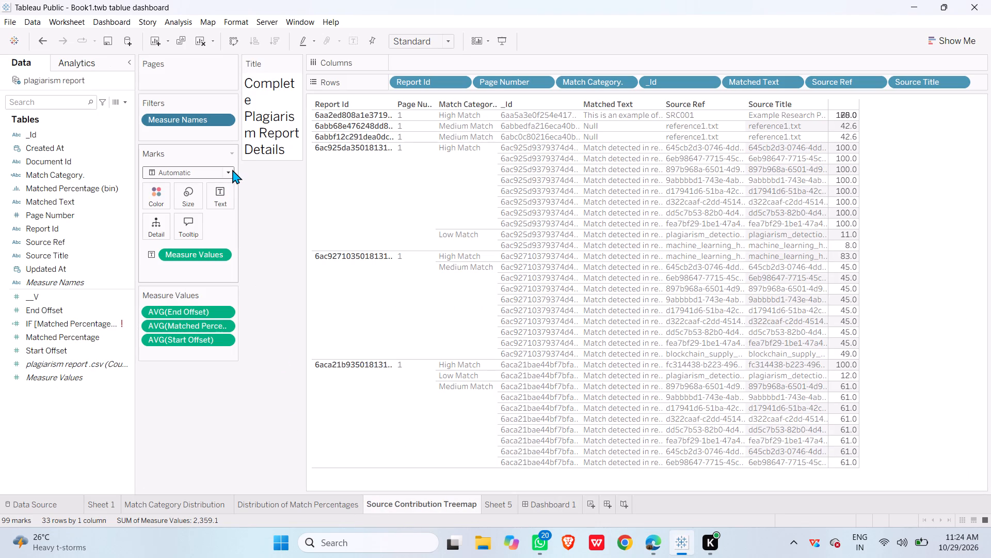
click(234, 149)
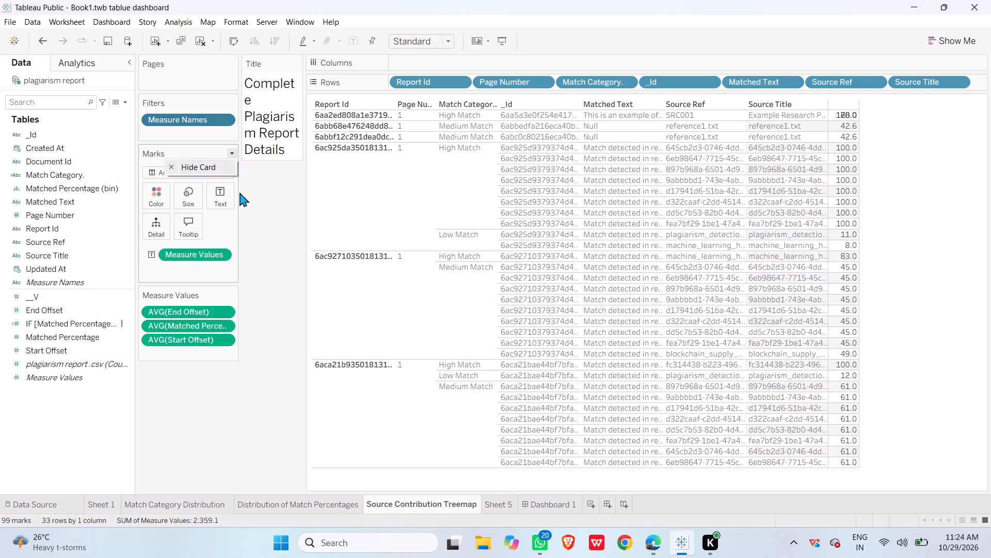
click(250, 195)
click(231, 173)
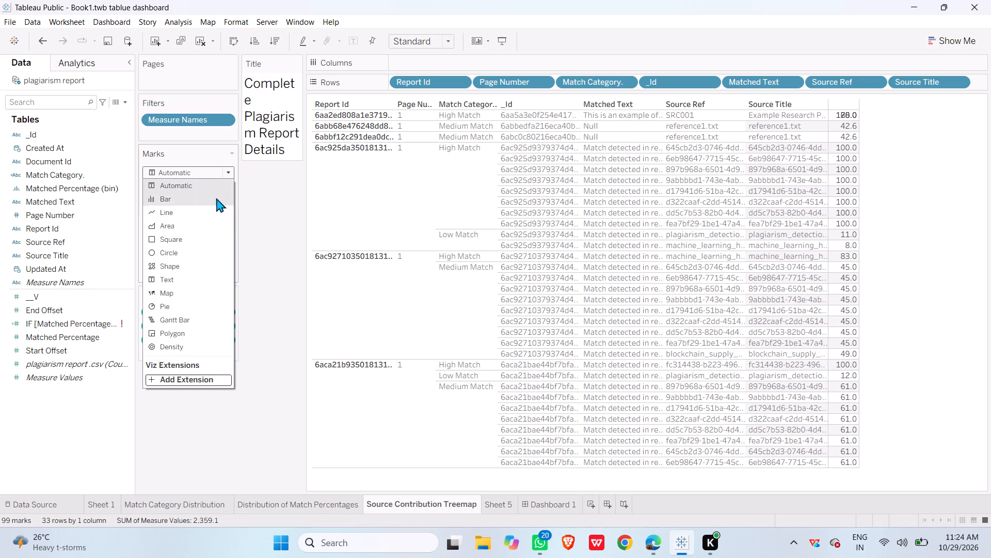
click(187, 239)
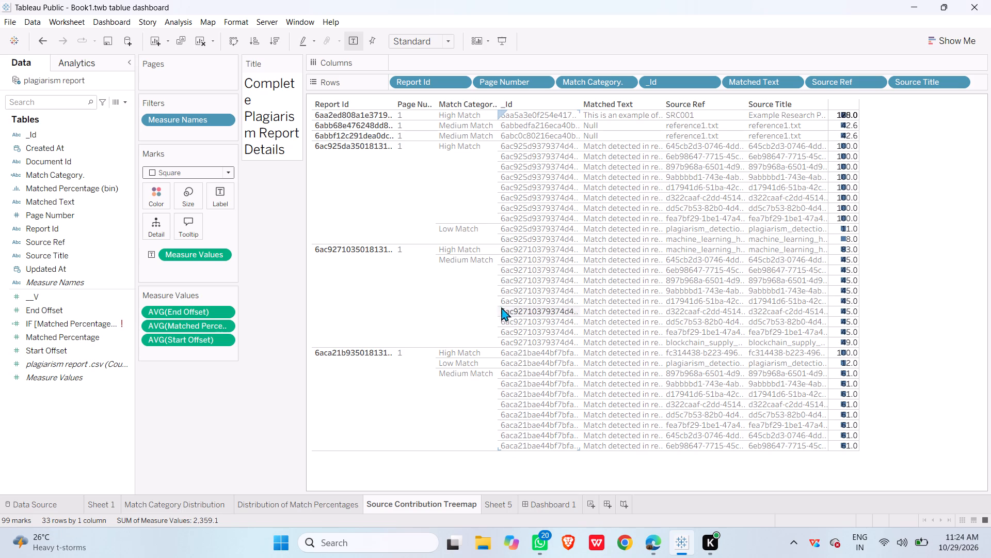
Convert the Source Contribution Treemap worksheet to a treemap with Show Me, letting Tableau choose the fields.
click(941, 33)
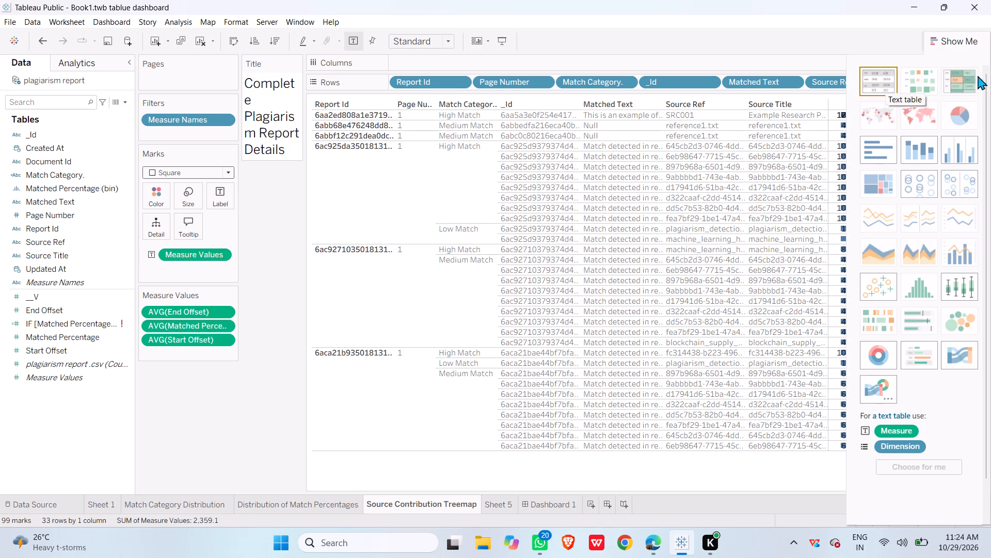
click(926, 84)
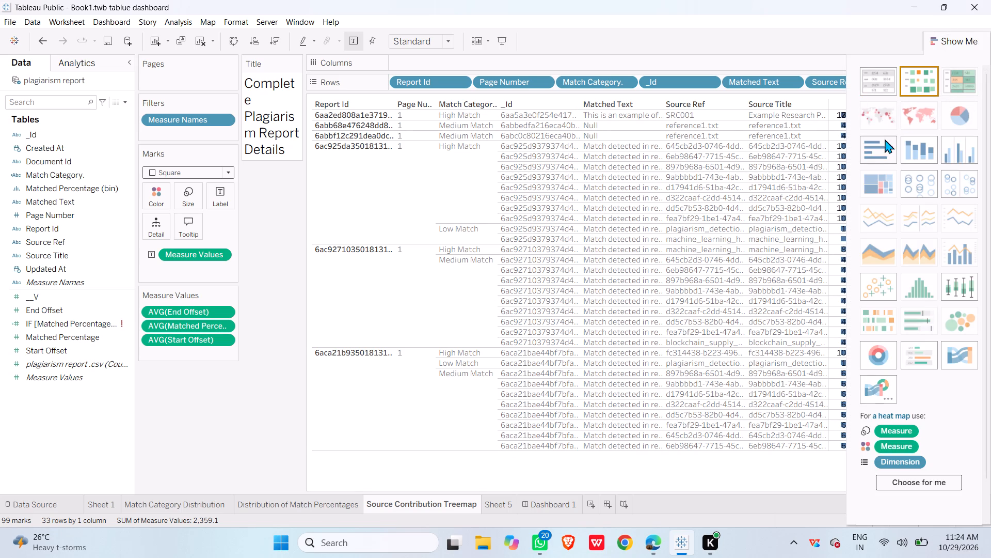
click(883, 184)
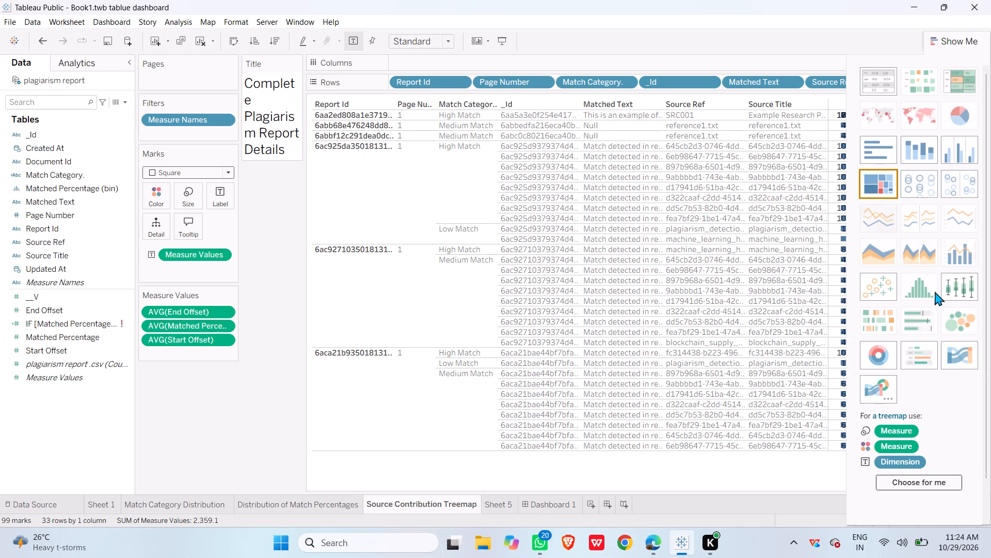
click(923, 483)
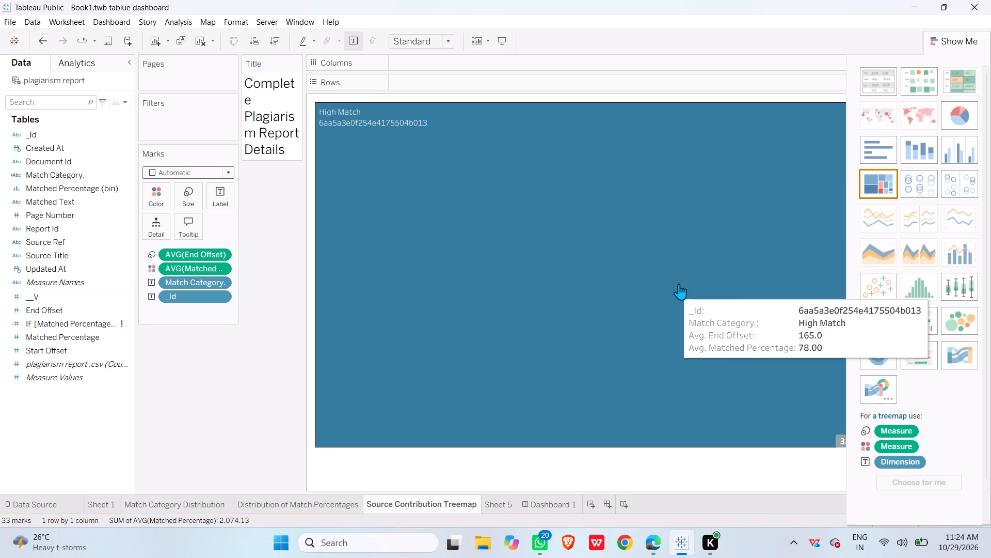
click(596, 465)
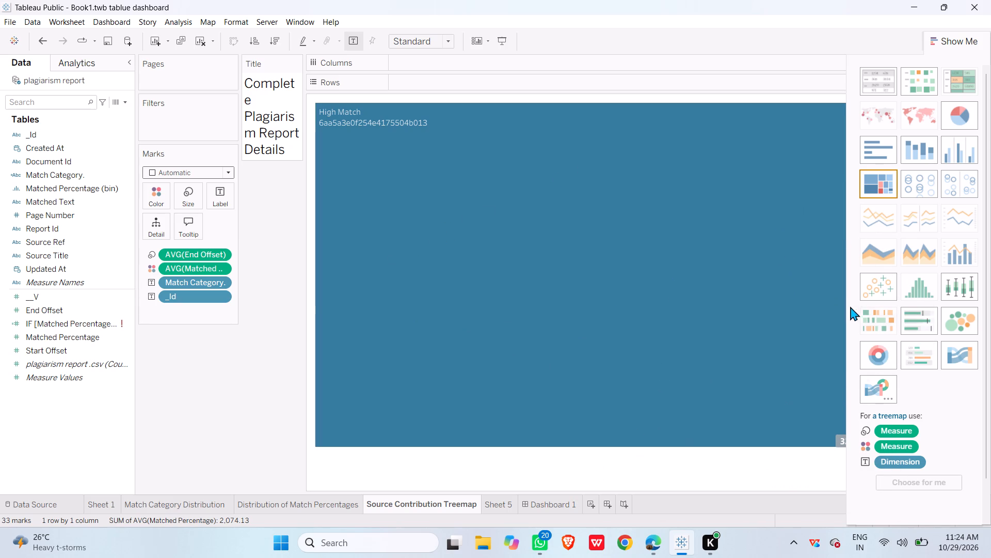
click(946, 39)
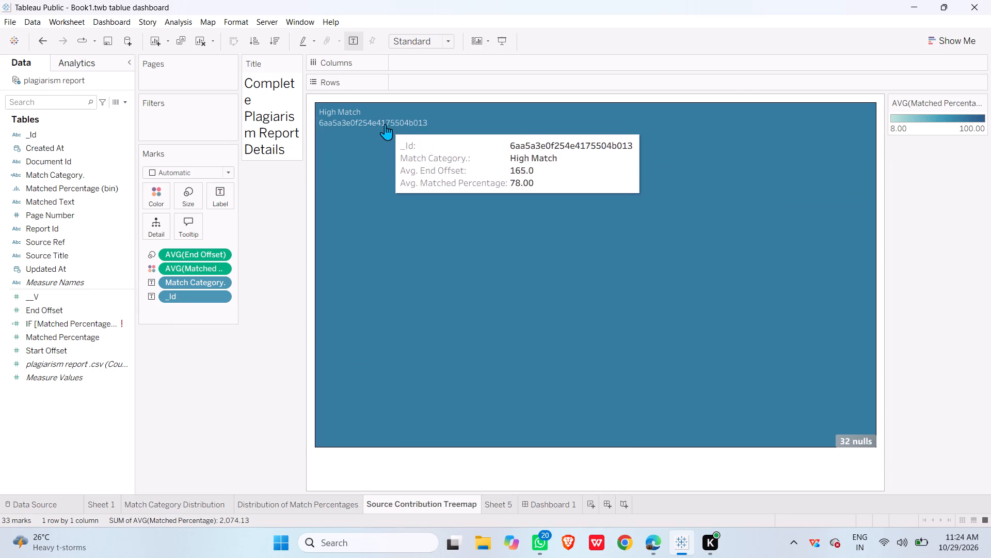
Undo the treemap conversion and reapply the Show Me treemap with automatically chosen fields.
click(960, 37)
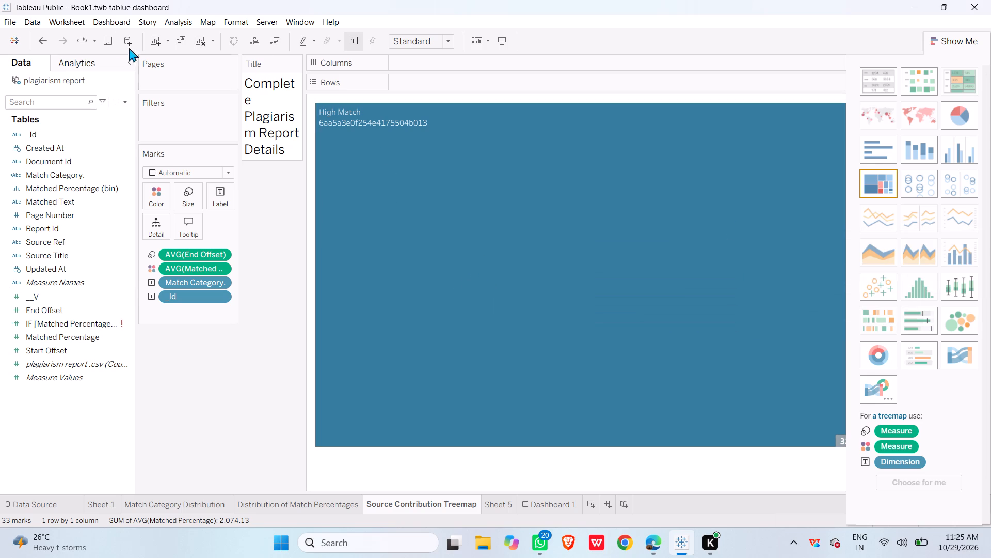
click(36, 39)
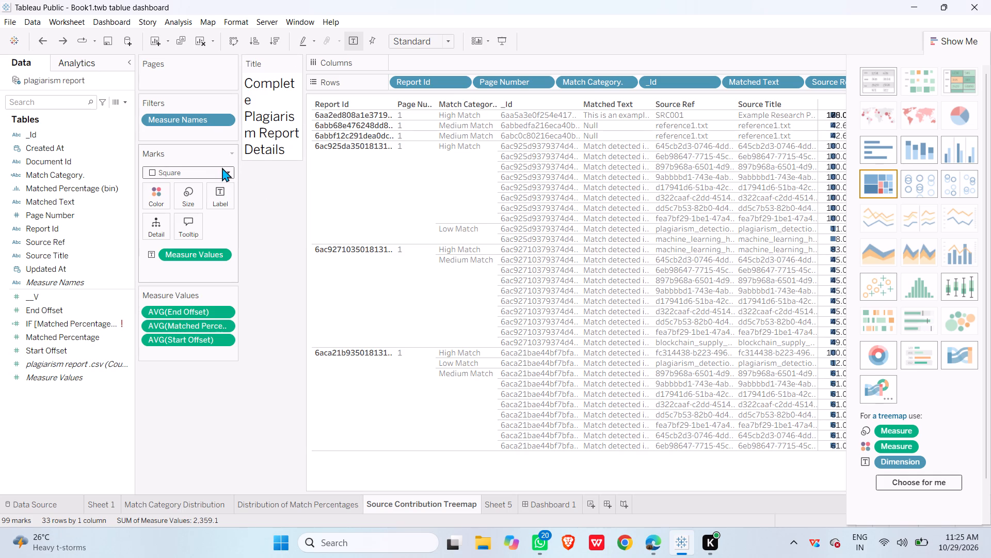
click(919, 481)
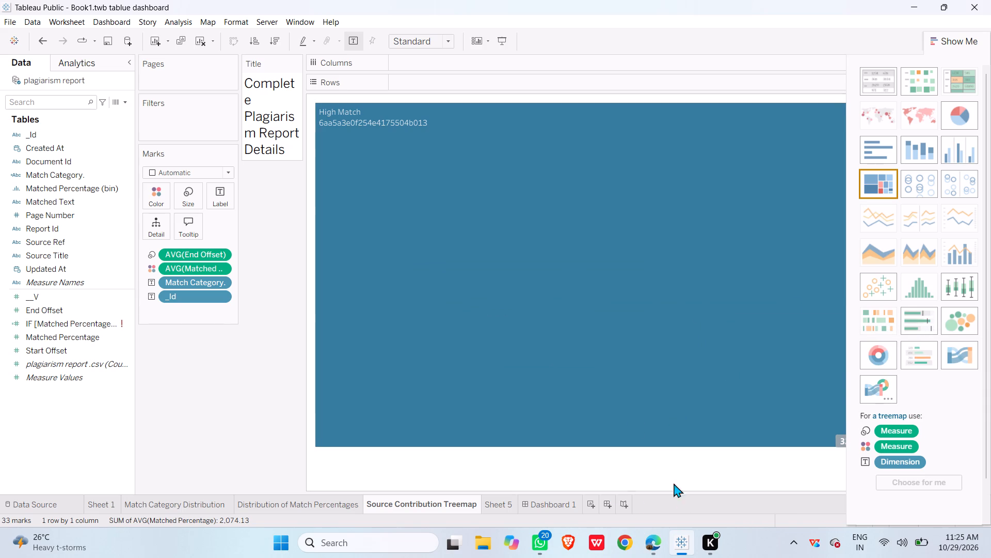
key(shift+super+s)
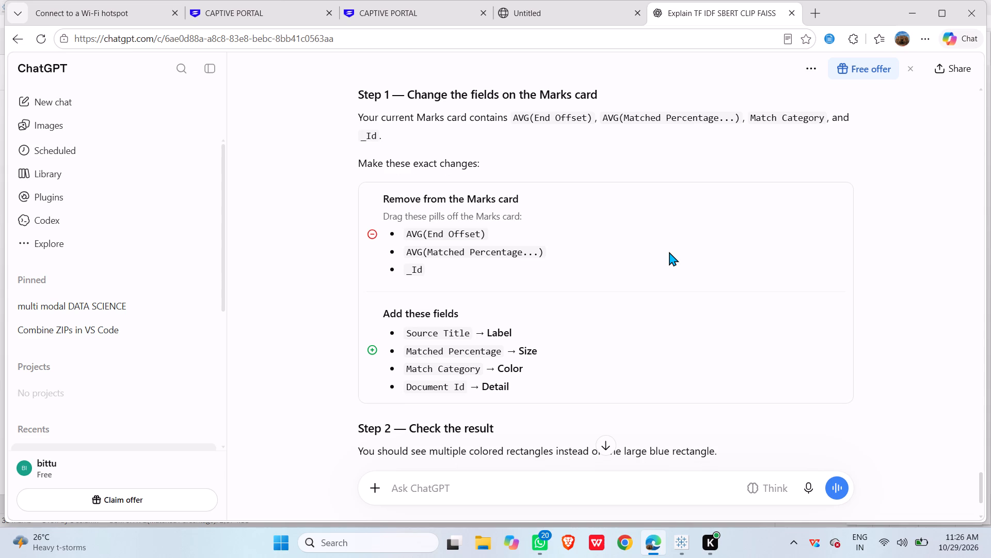
scroll(669, 252, down, 1)
scroll(669, 252, up, 1)
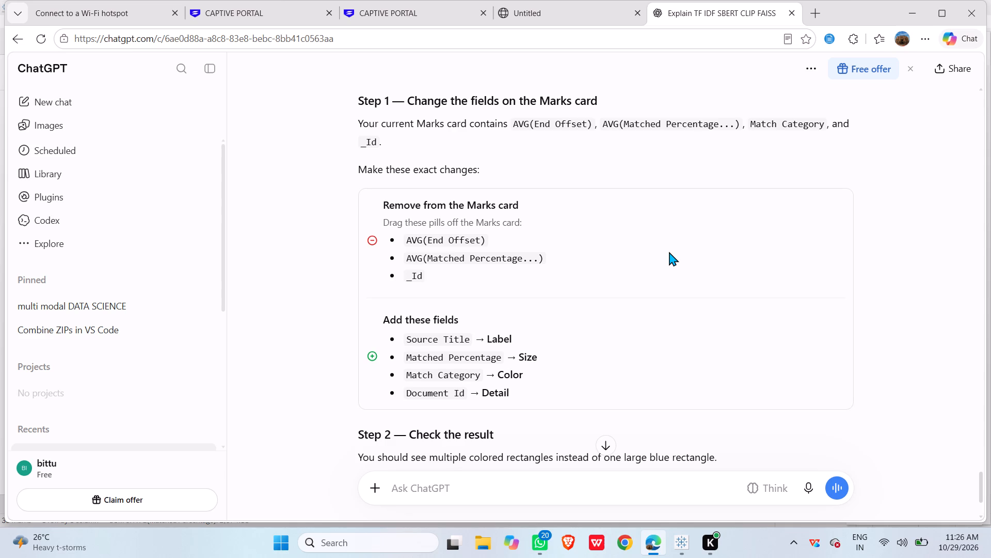
In Tableau, remove AVG(End Offset), AVG(Matched Percentage), Match Category and _Id from the Source Contribution Treemap's Marks card.
click(685, 546)
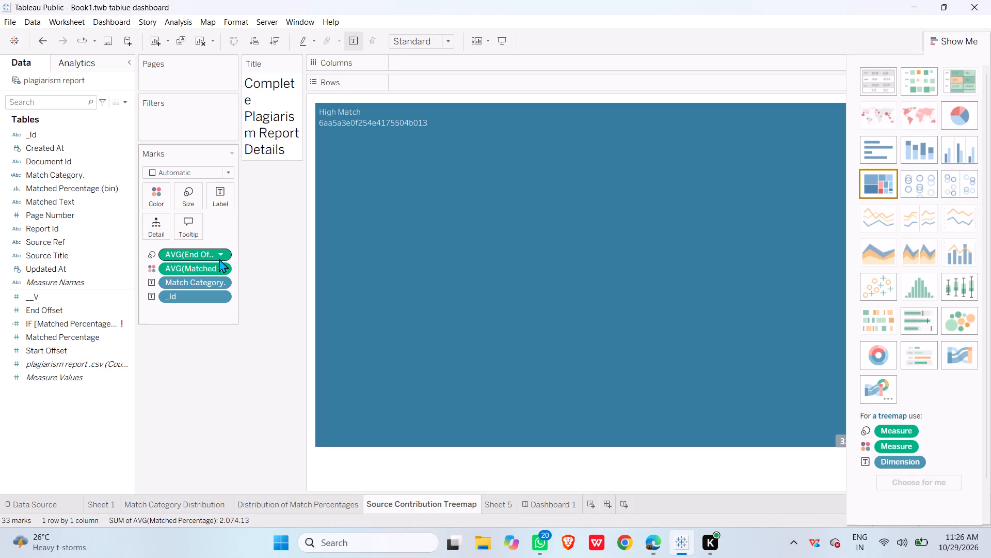
click(223, 254)
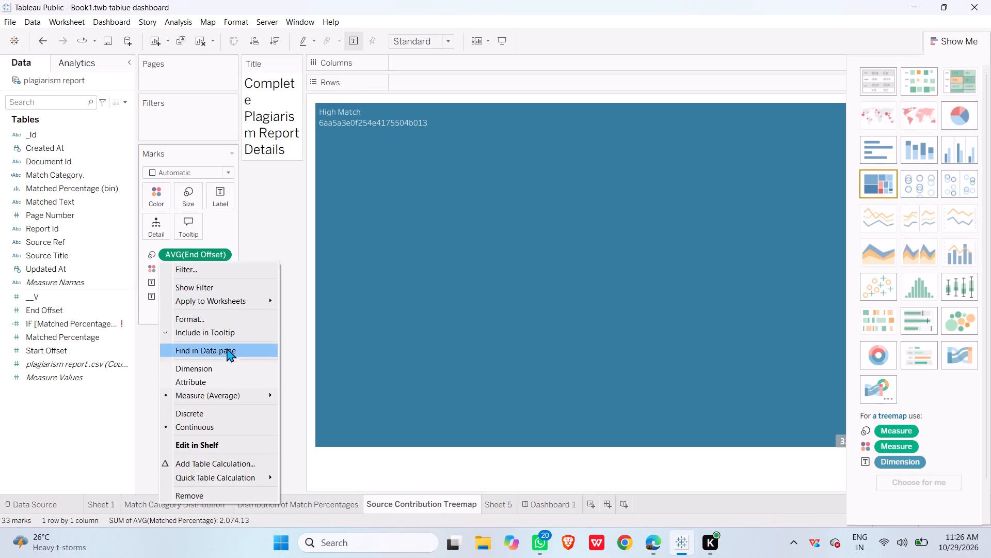
click(198, 494)
click(223, 254)
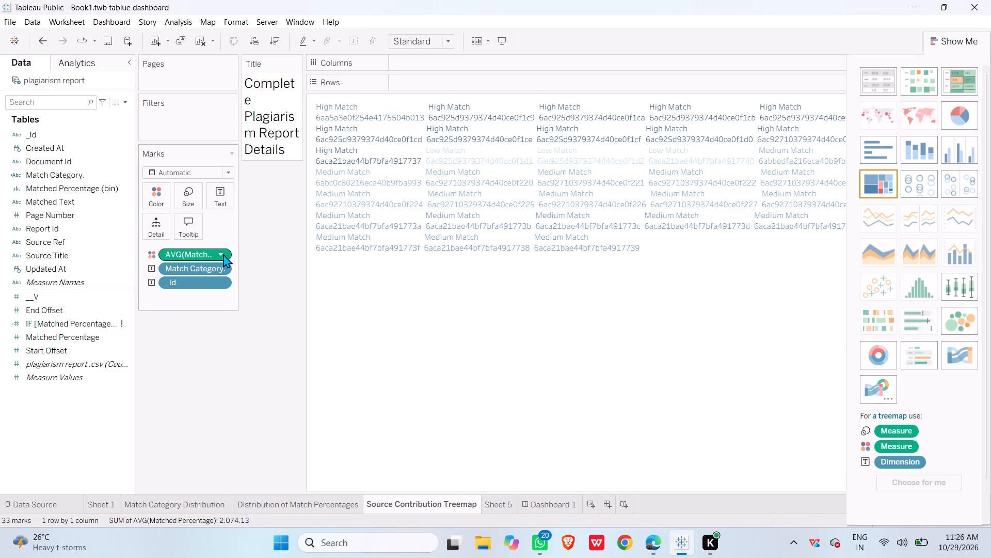
click(212, 486)
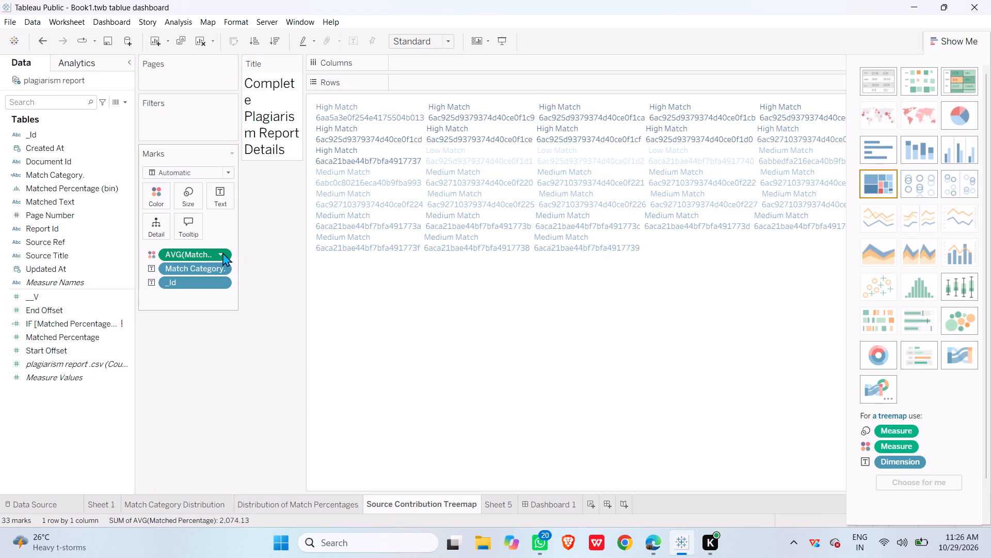
click(222, 251)
click(195, 492)
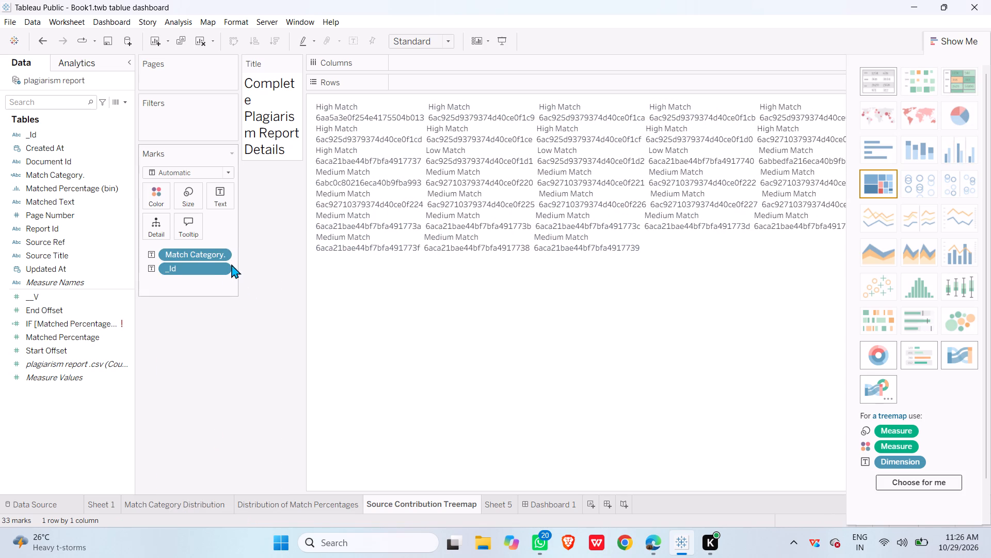
click(225, 252)
click(208, 477)
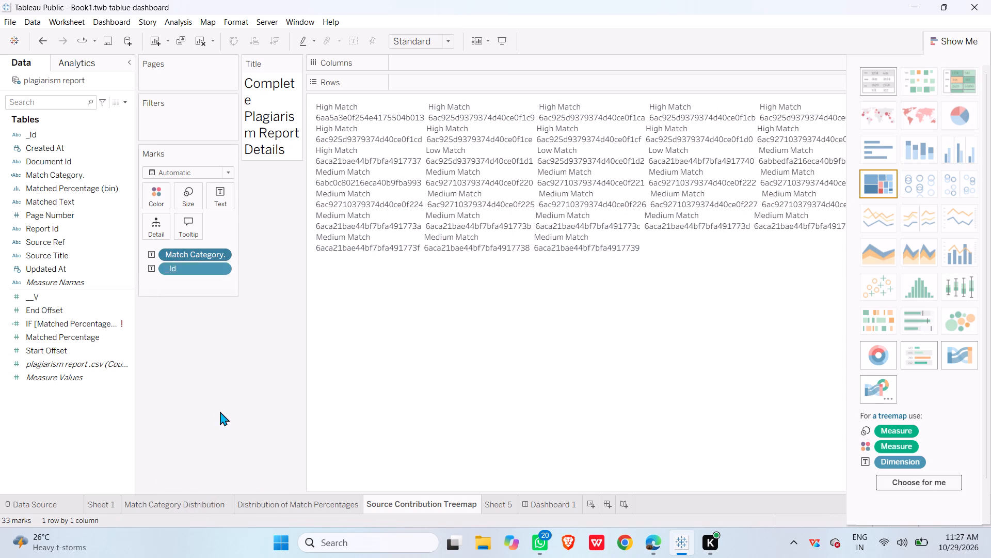
click(221, 251)
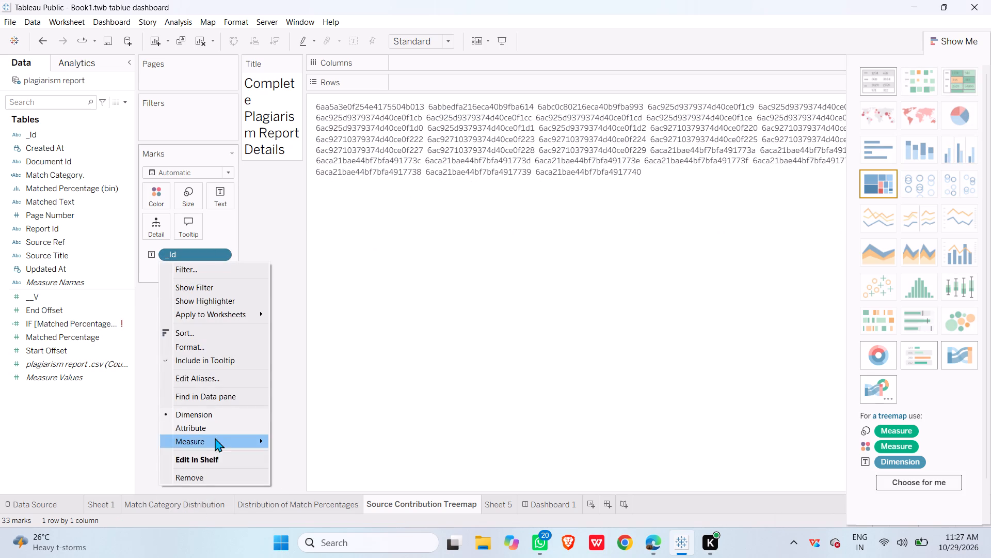
click(201, 478)
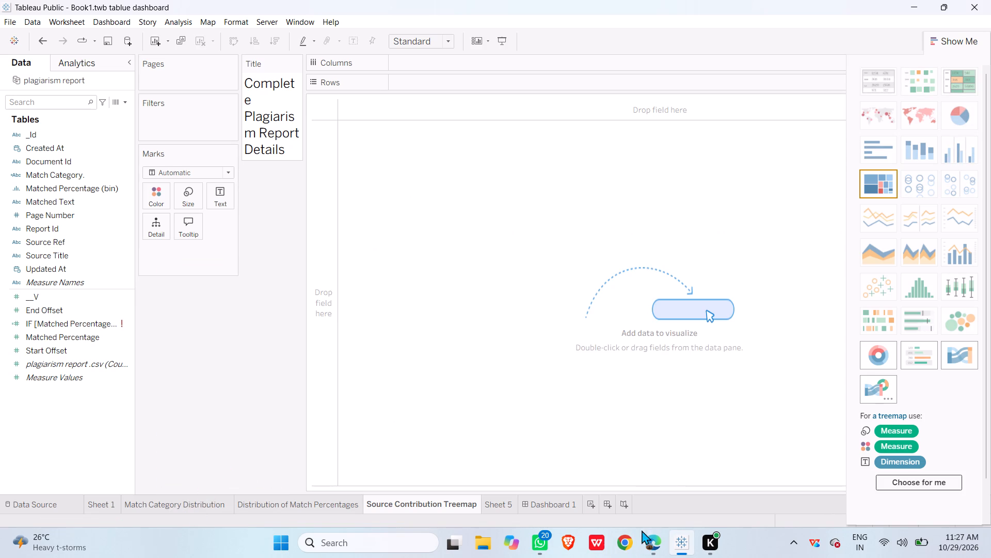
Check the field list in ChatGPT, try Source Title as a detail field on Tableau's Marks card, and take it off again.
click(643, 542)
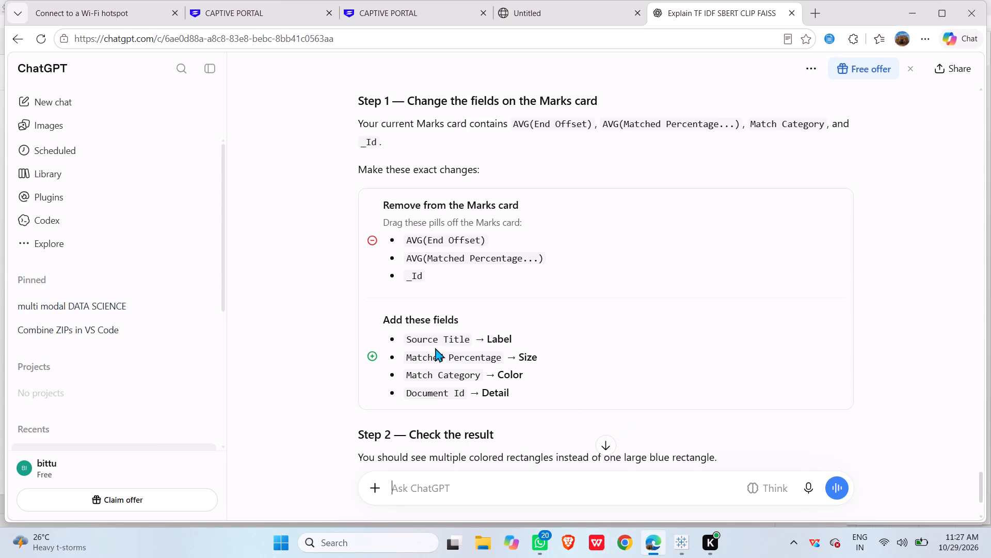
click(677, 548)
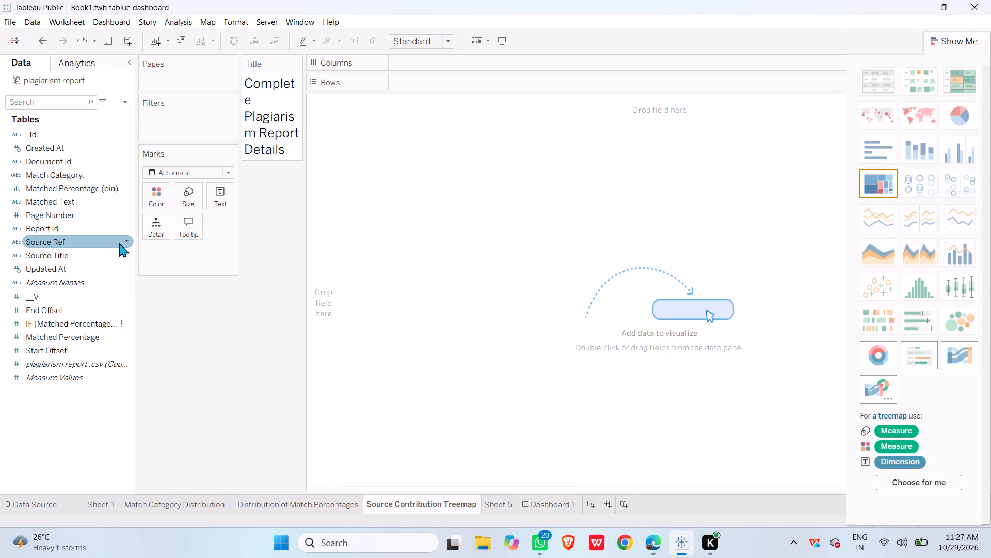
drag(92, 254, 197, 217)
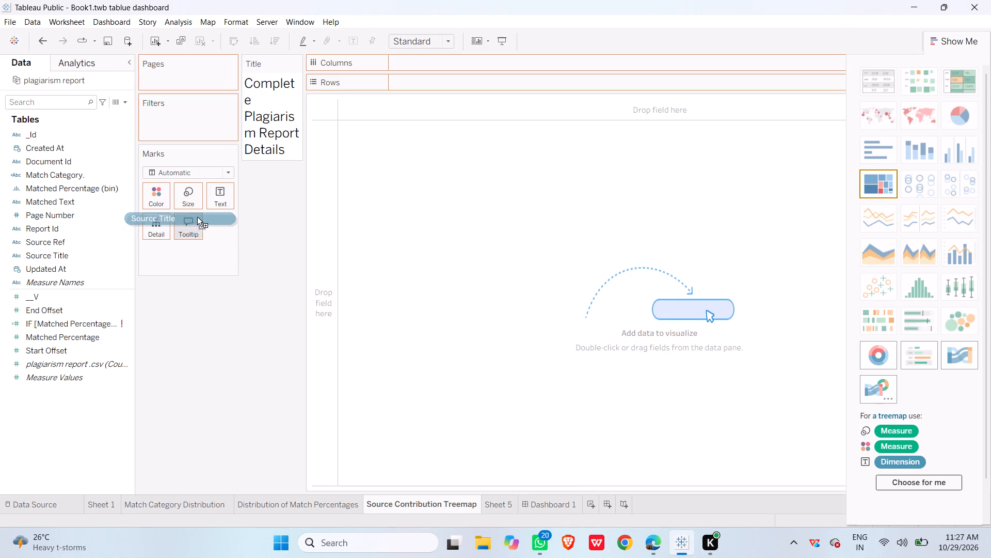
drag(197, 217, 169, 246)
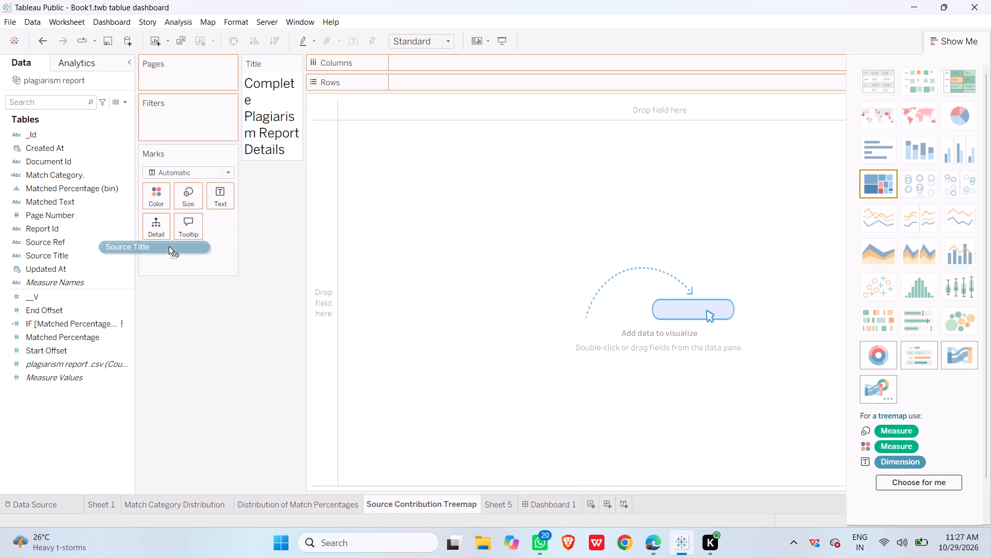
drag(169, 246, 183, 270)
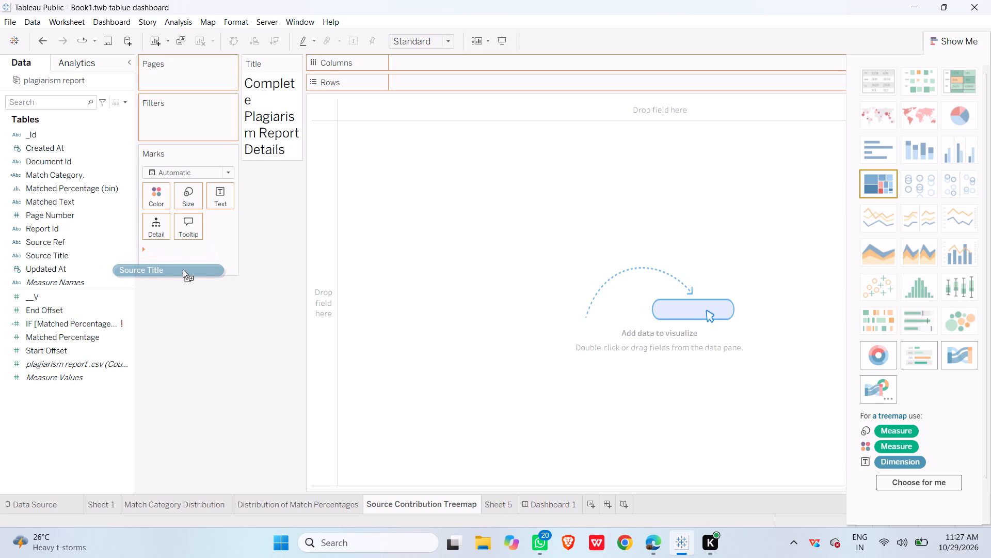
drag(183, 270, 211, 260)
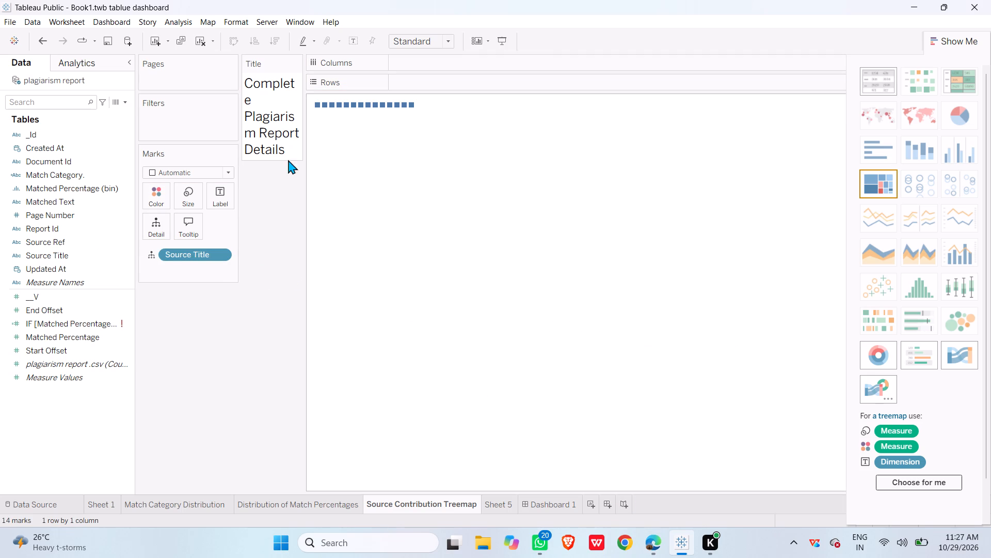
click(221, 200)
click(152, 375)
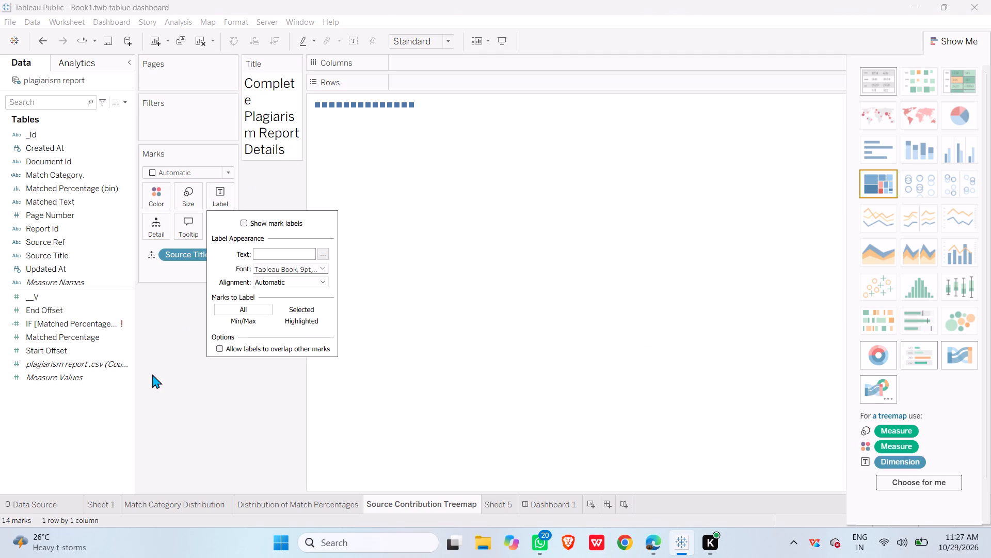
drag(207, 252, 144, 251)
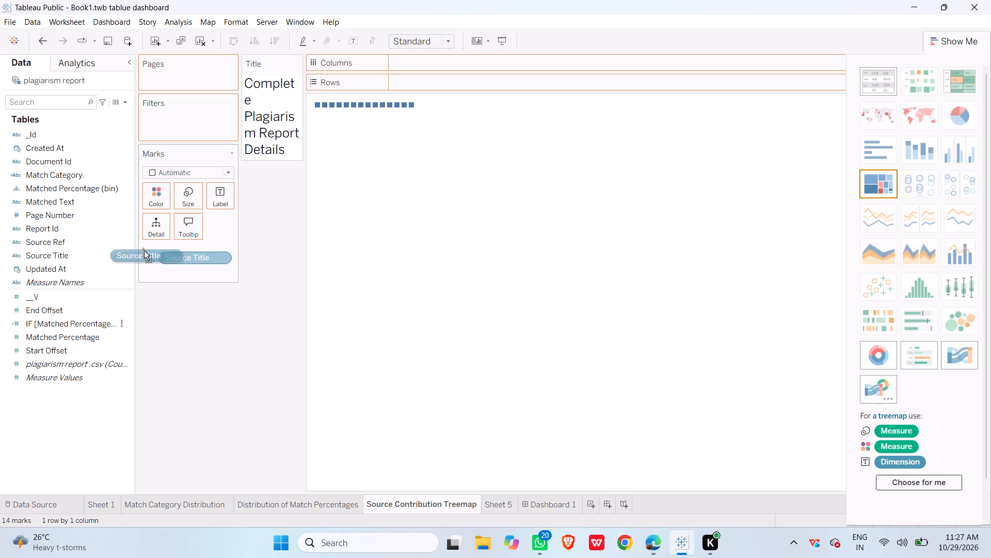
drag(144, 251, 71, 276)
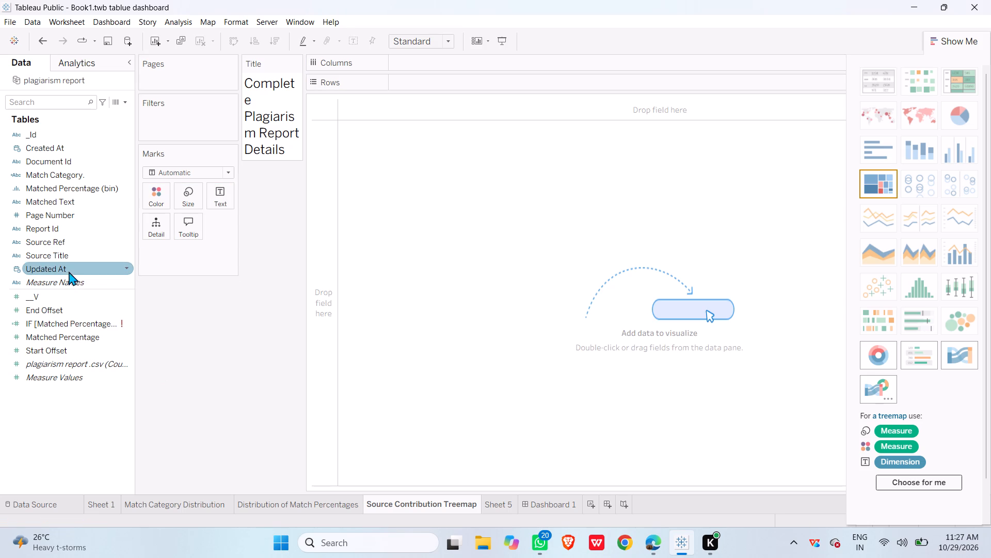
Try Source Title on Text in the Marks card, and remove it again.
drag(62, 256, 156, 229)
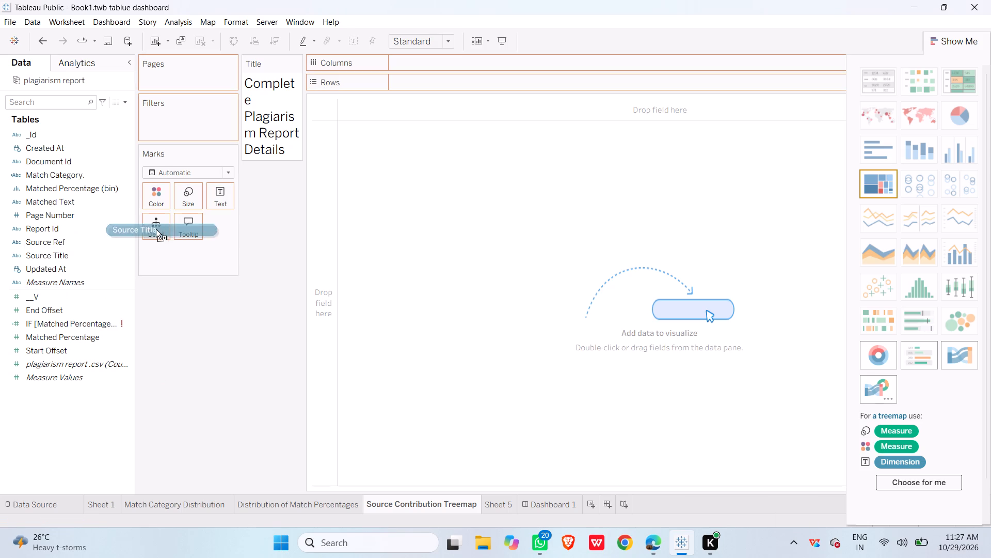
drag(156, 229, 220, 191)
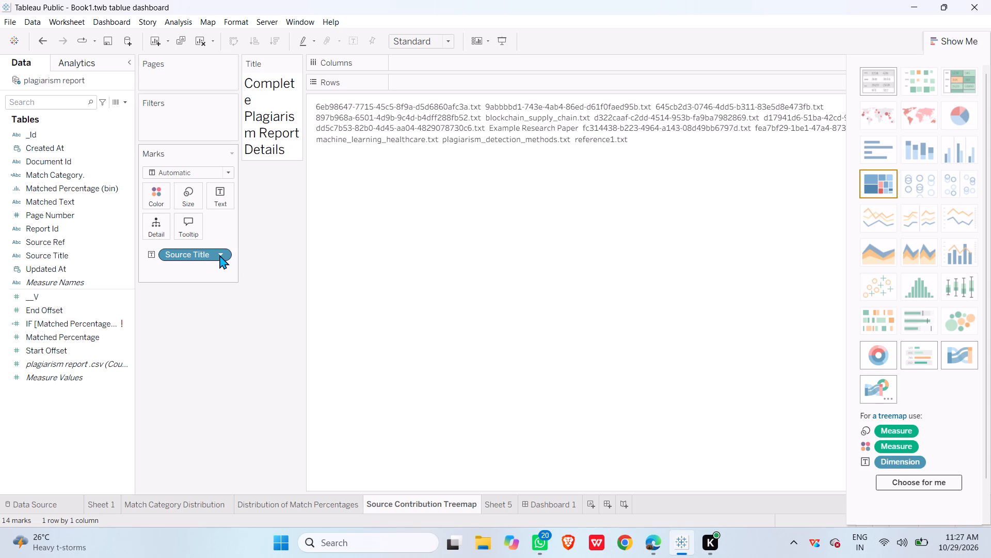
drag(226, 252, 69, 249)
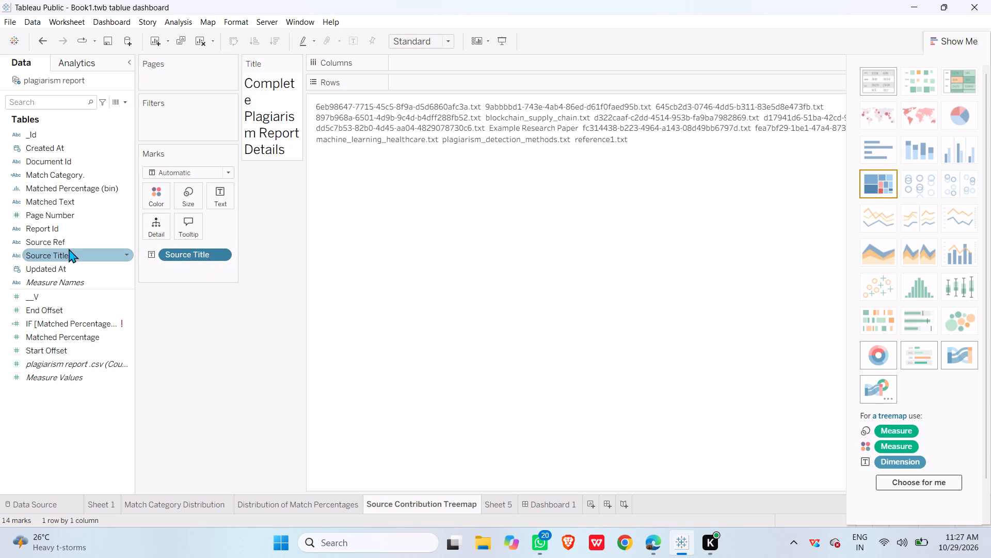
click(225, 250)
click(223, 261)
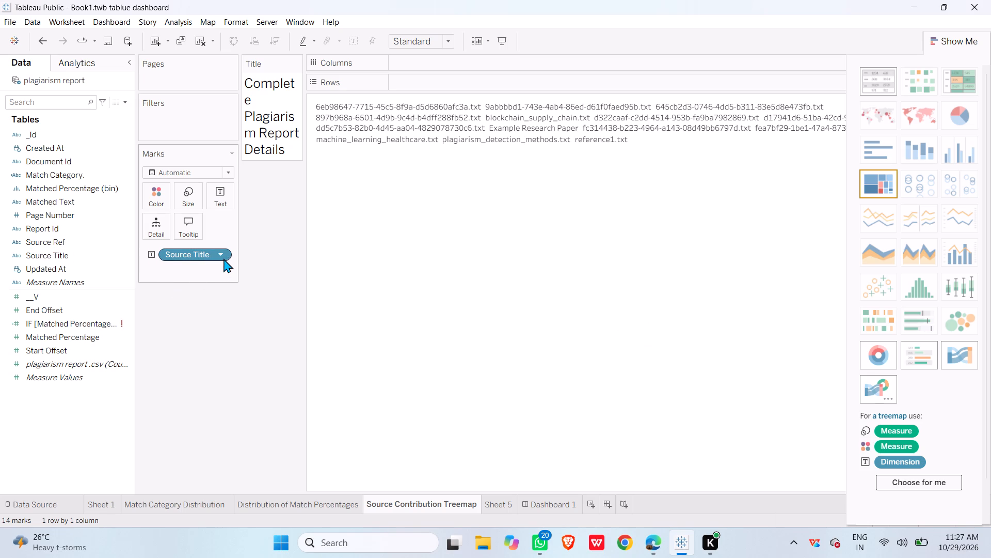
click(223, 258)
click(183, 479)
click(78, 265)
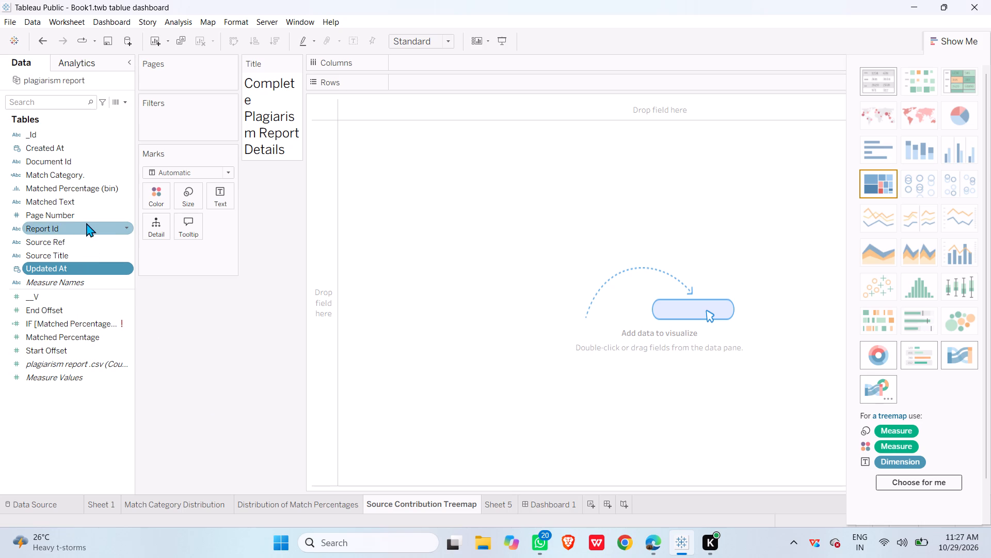
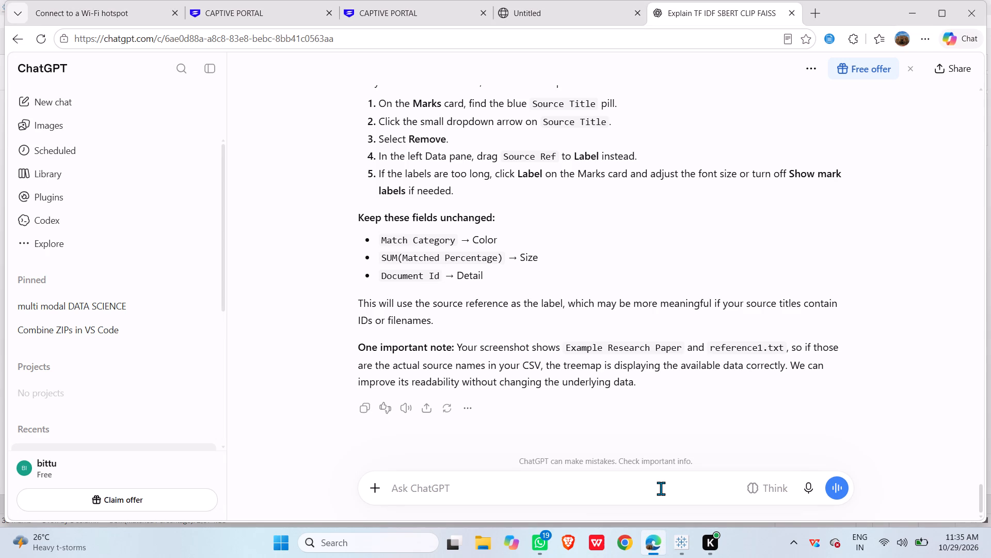
click(685, 546)
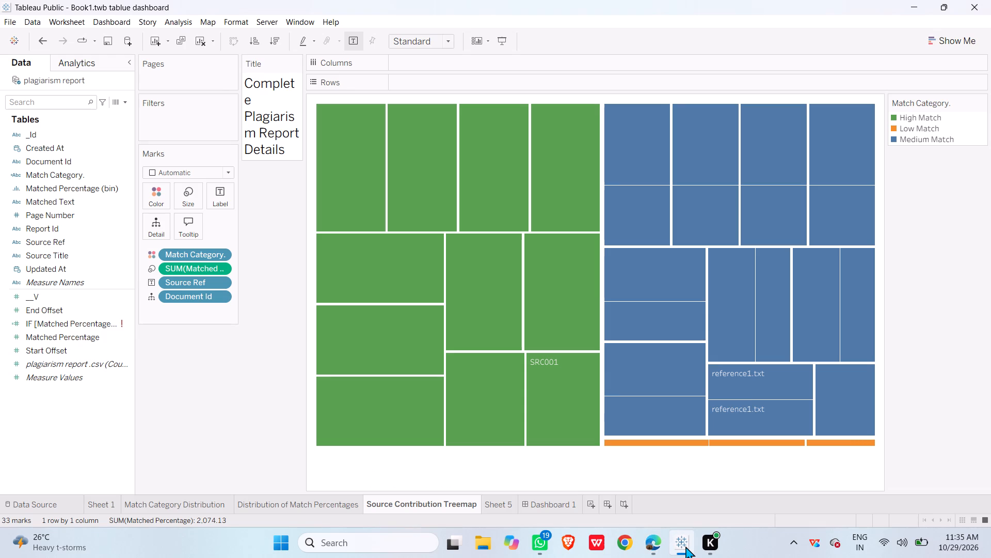
click(649, 550)
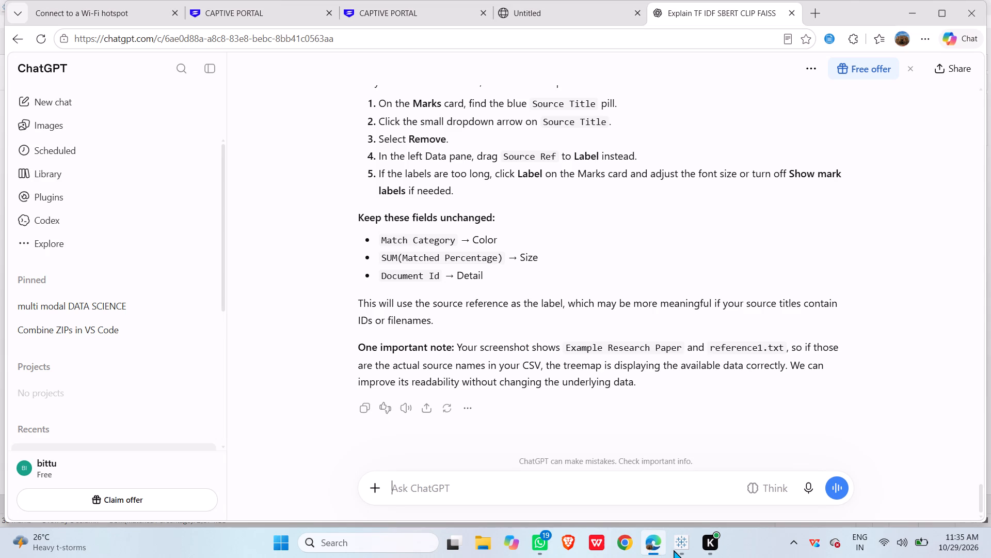
click(678, 550)
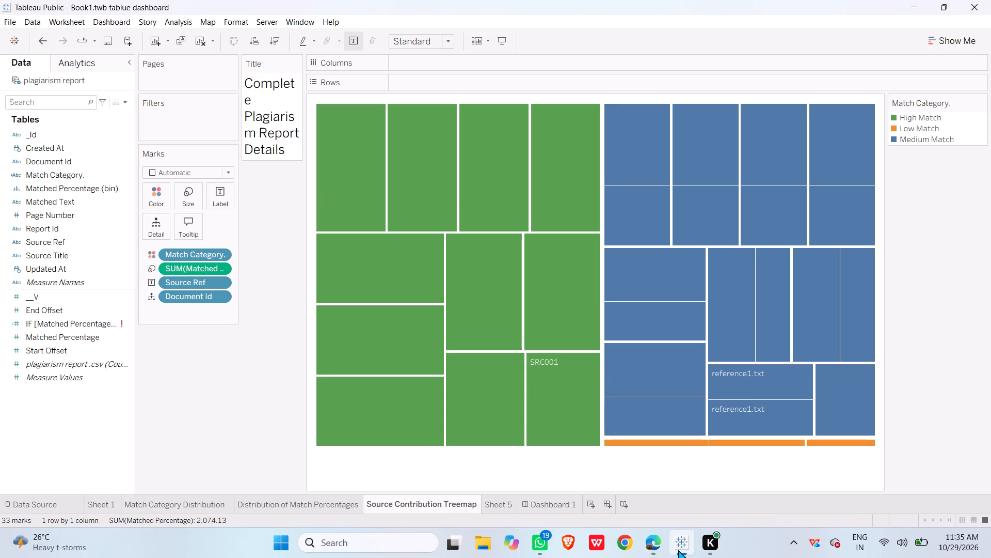
click(648, 546)
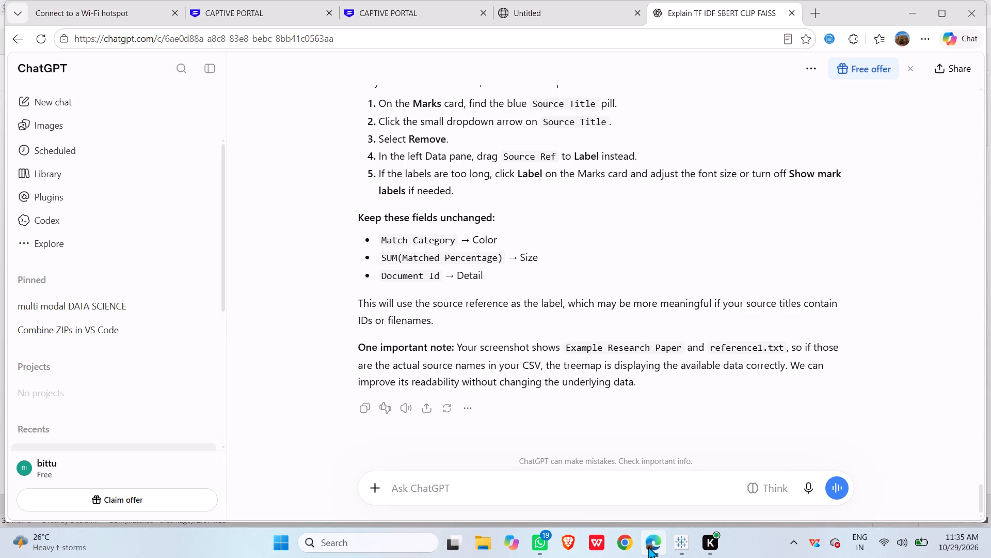
scroll(574, 392, down, 3)
click(680, 555)
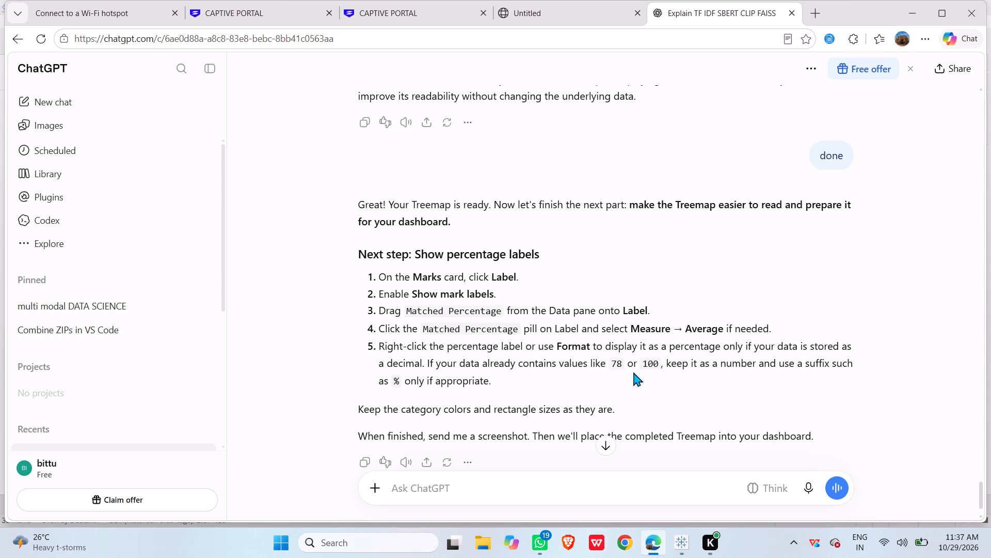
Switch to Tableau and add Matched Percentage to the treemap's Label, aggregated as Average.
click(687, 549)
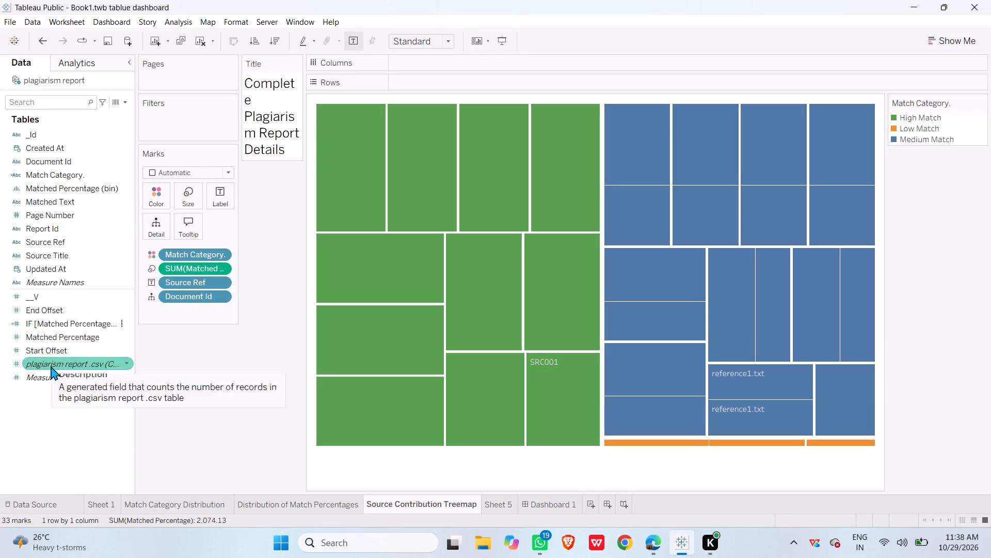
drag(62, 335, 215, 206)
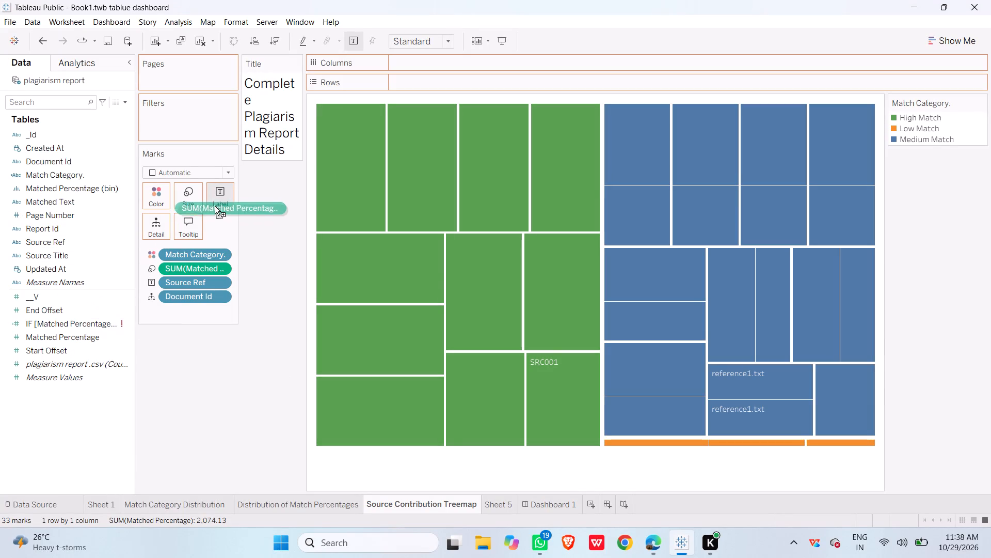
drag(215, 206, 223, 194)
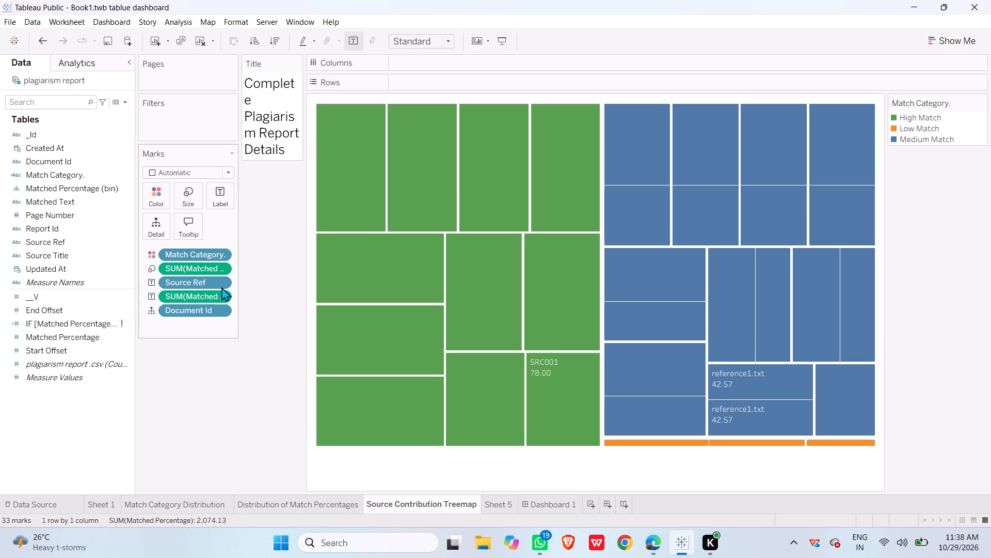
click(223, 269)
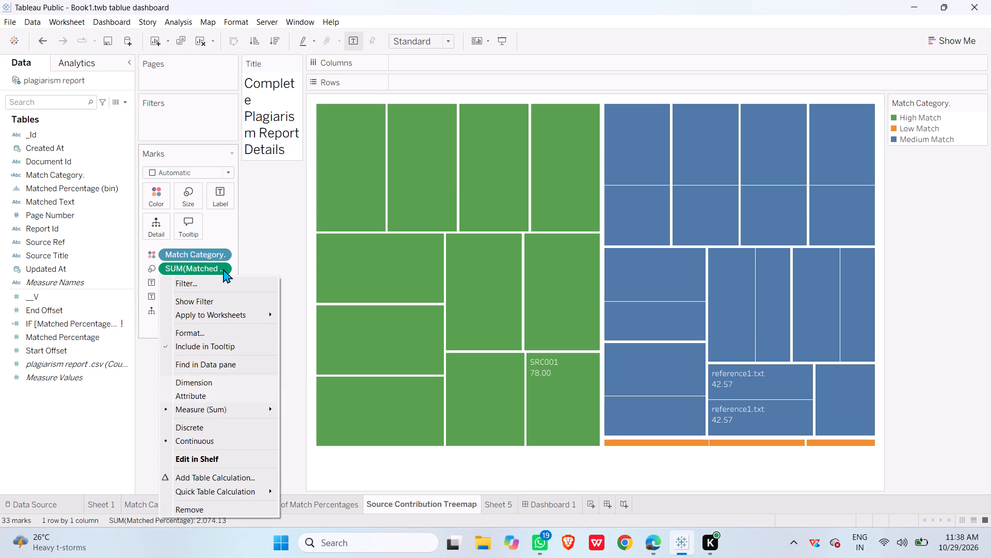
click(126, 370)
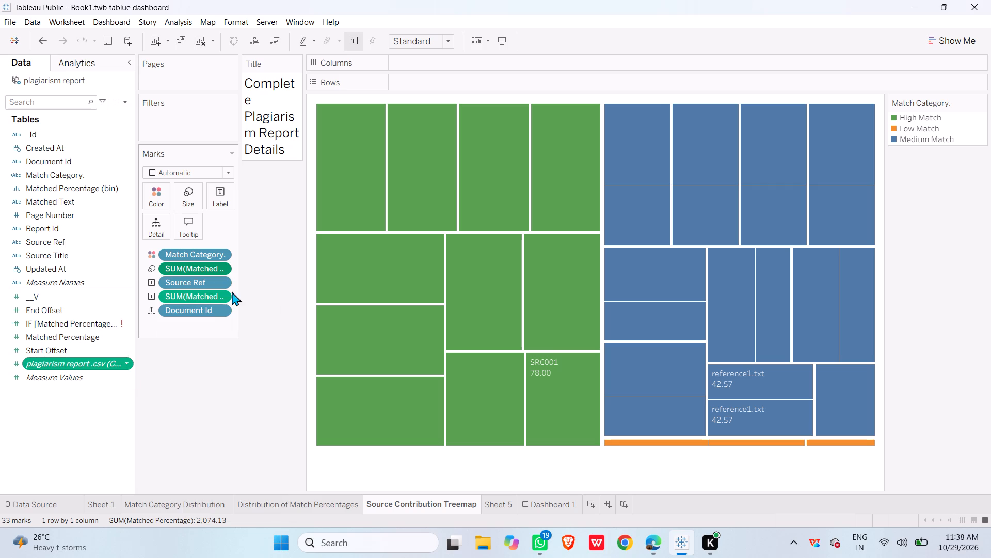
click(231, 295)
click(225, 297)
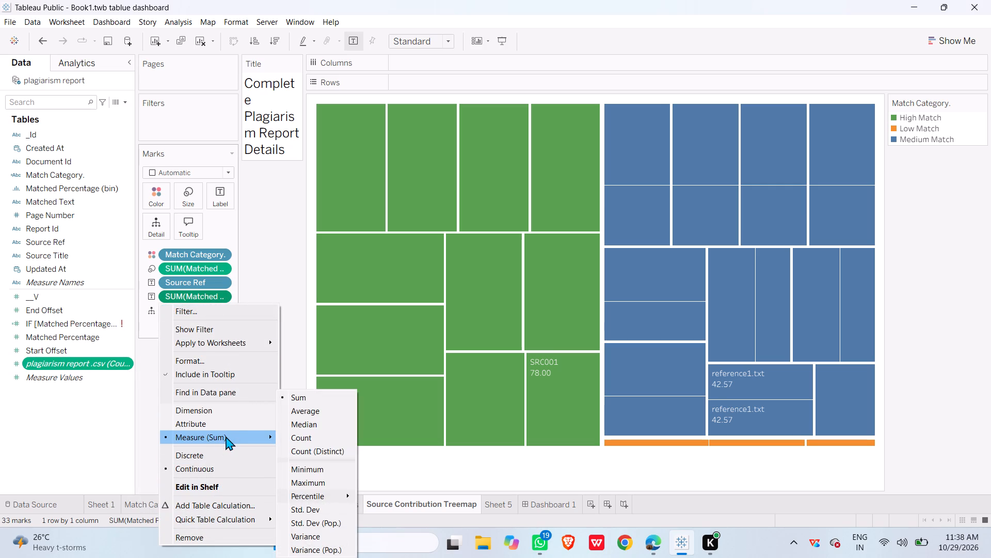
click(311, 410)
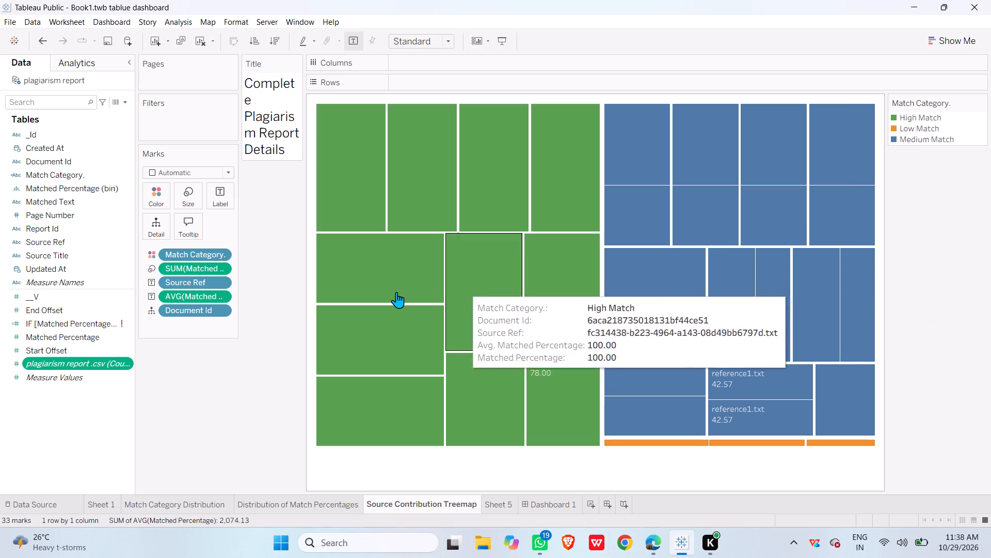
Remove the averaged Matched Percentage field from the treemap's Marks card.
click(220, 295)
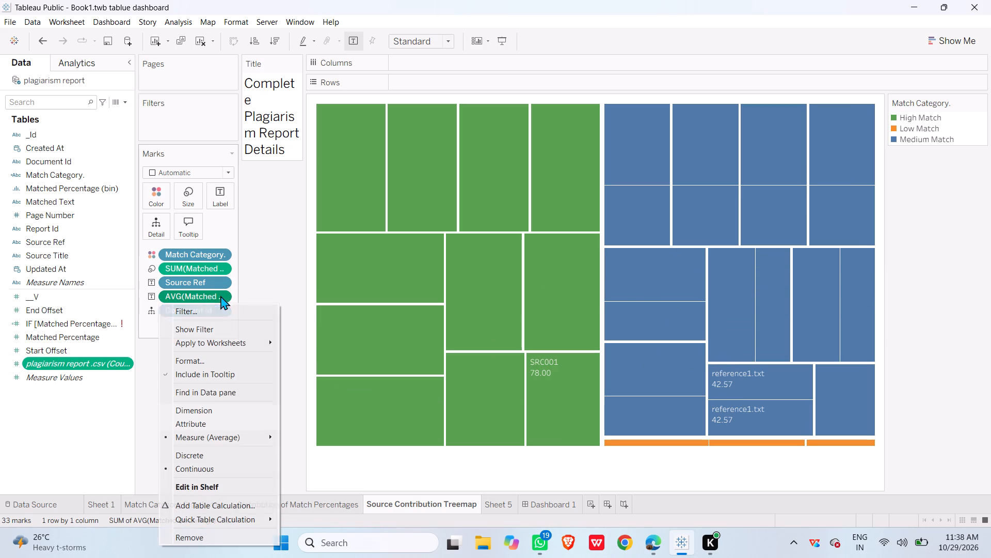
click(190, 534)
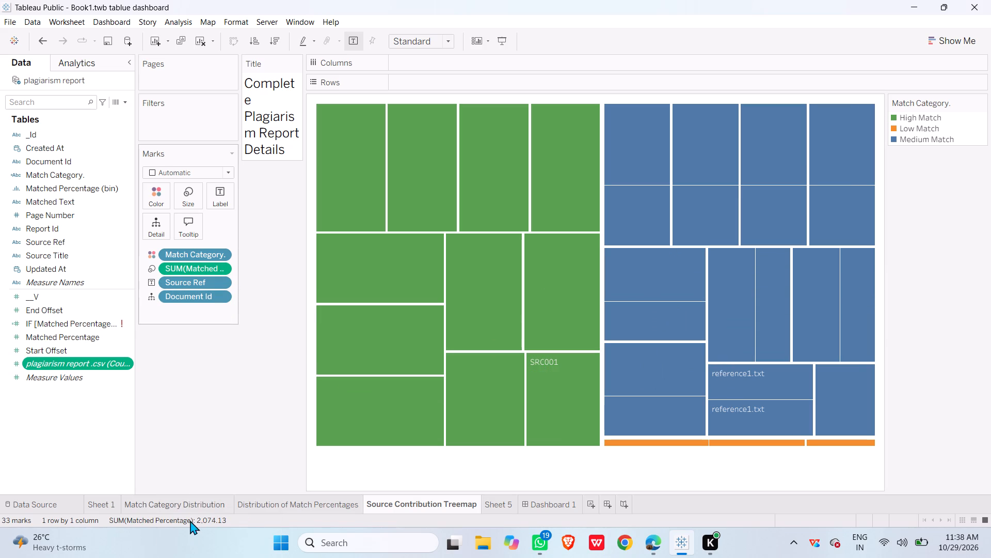
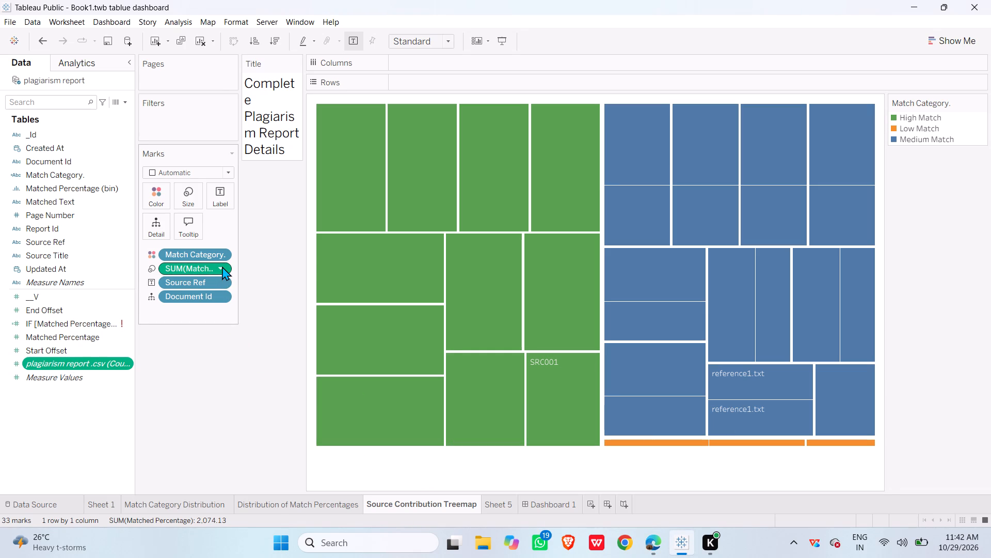
click(222, 266)
click(224, 331)
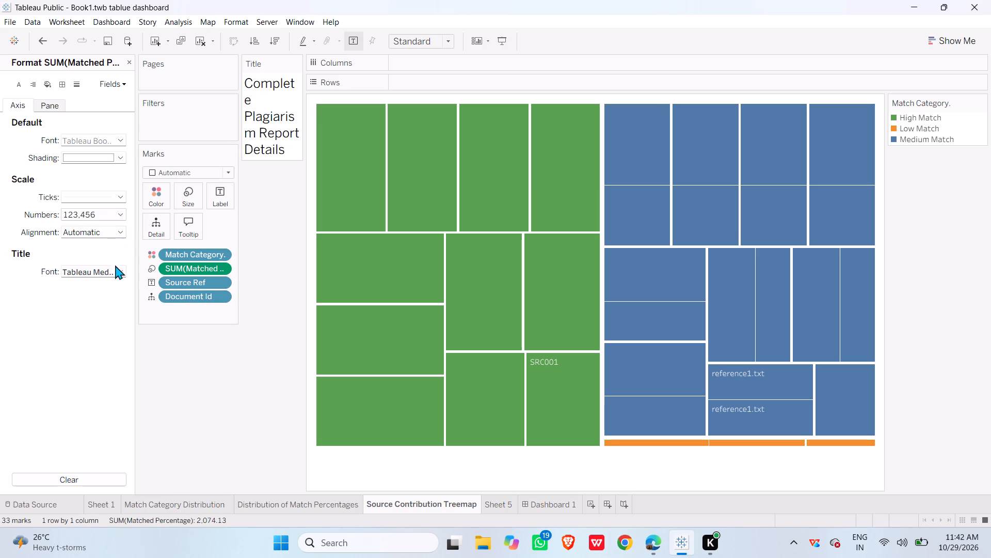
click(123, 212)
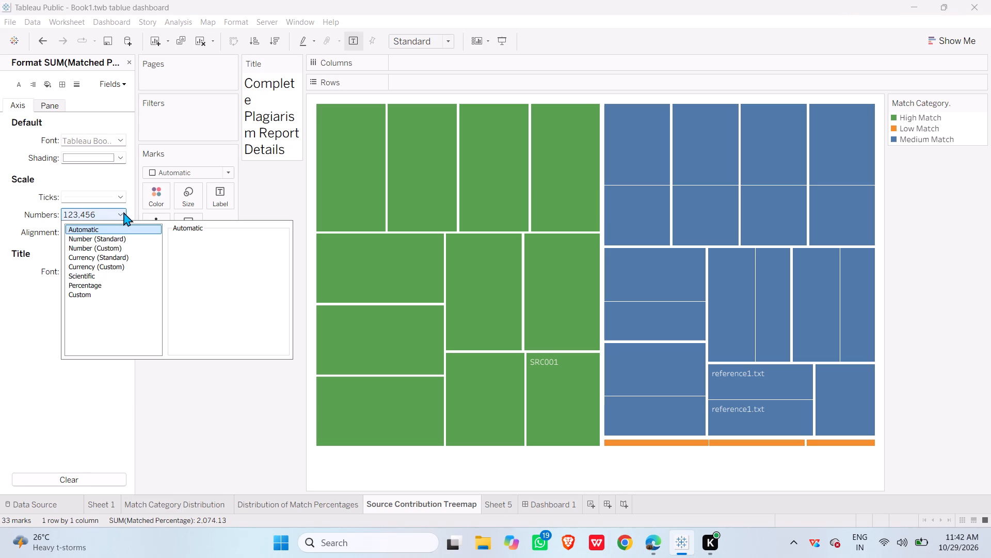
click(102, 282)
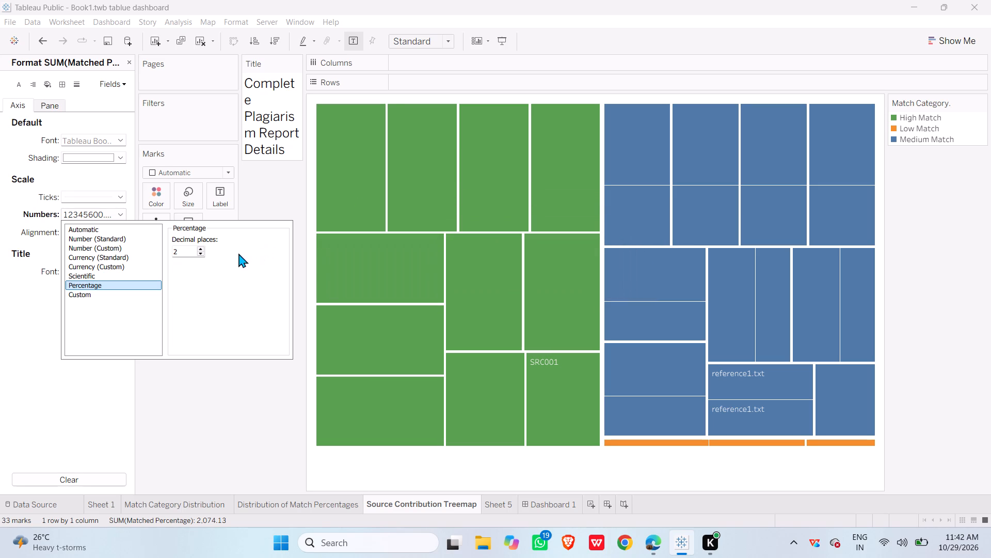
click(193, 224)
click(260, 438)
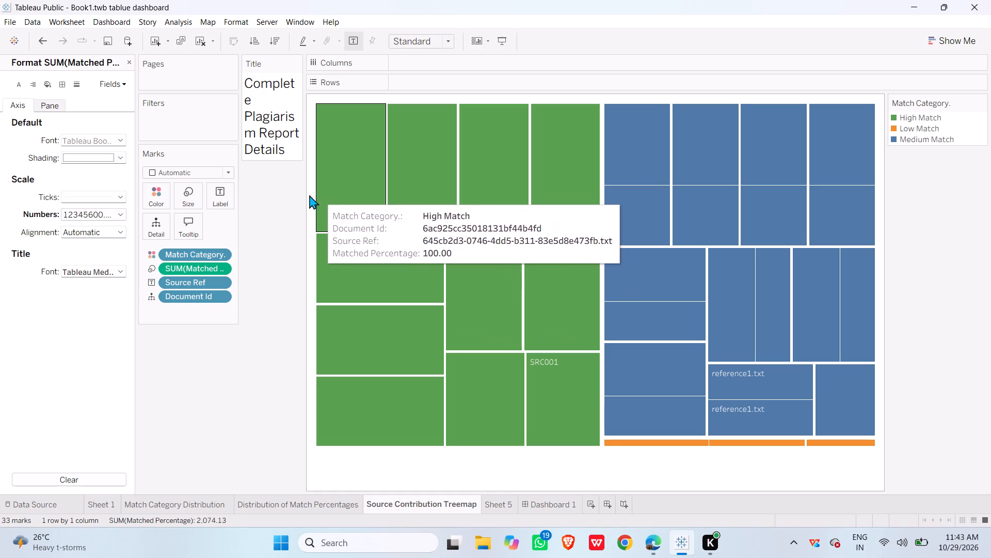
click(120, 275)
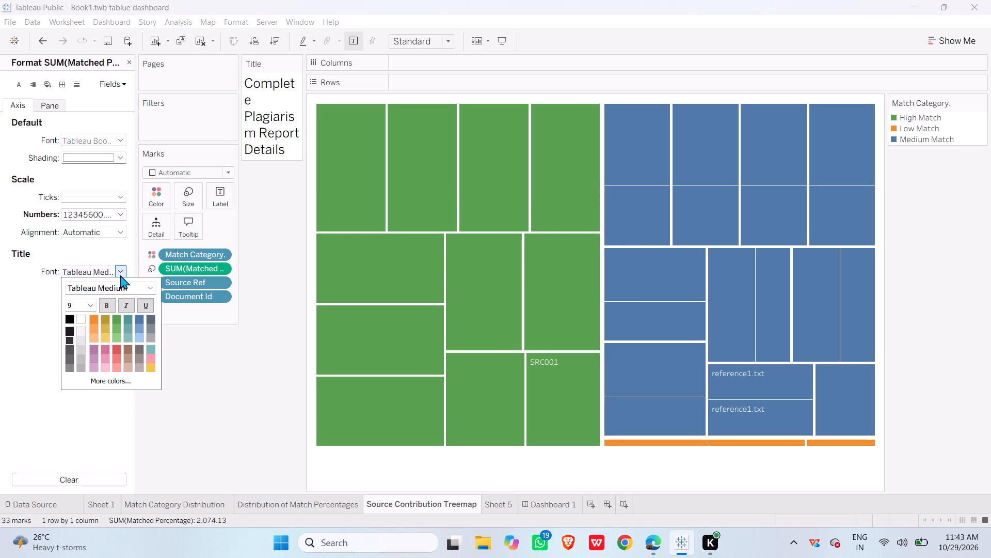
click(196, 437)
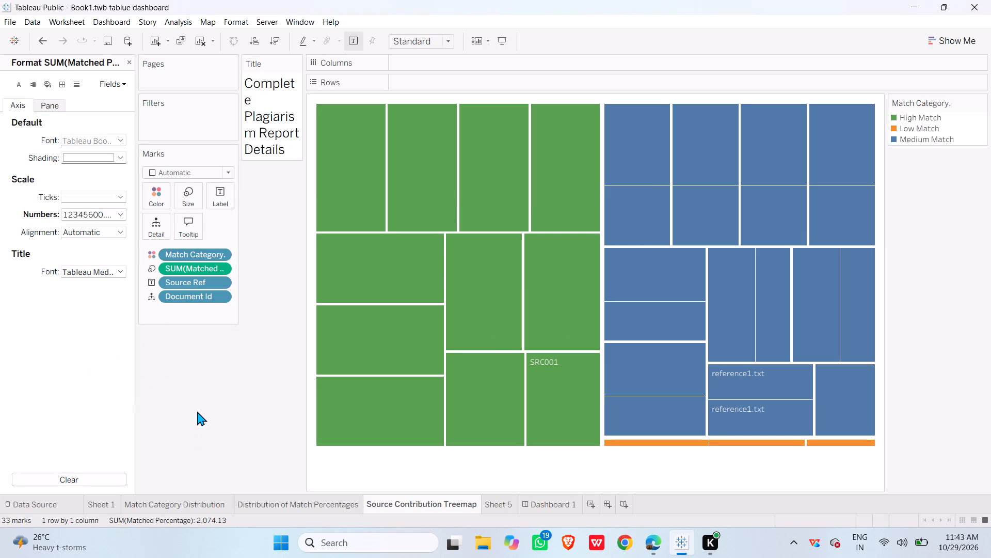
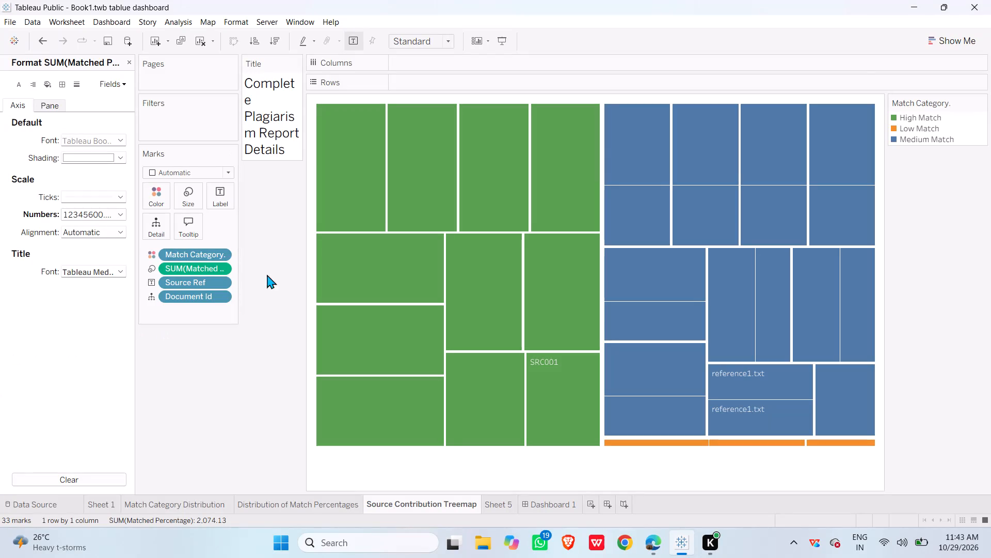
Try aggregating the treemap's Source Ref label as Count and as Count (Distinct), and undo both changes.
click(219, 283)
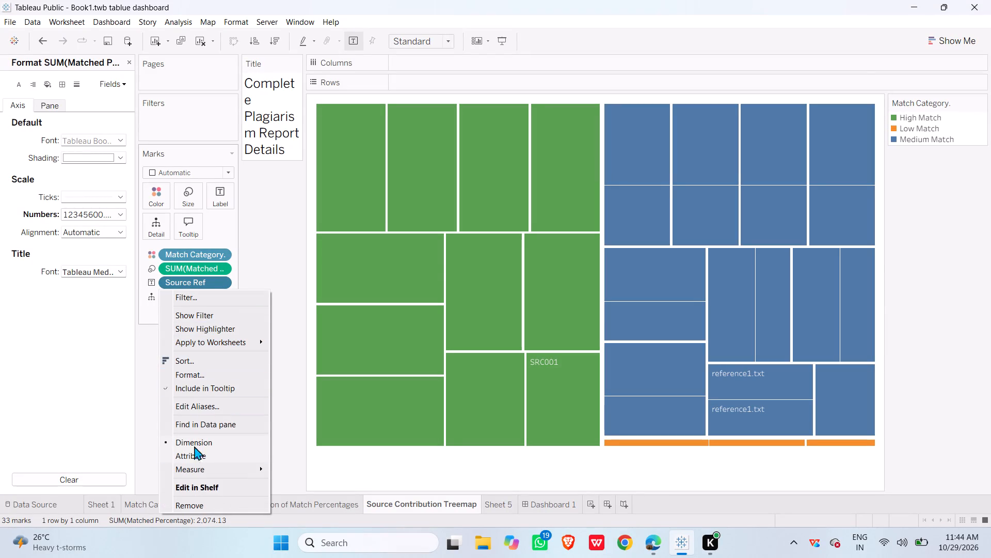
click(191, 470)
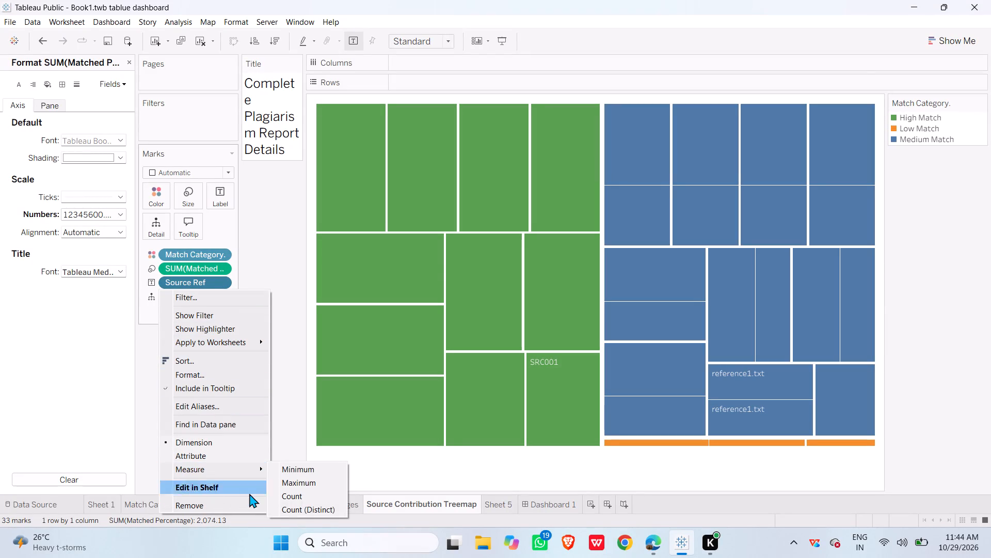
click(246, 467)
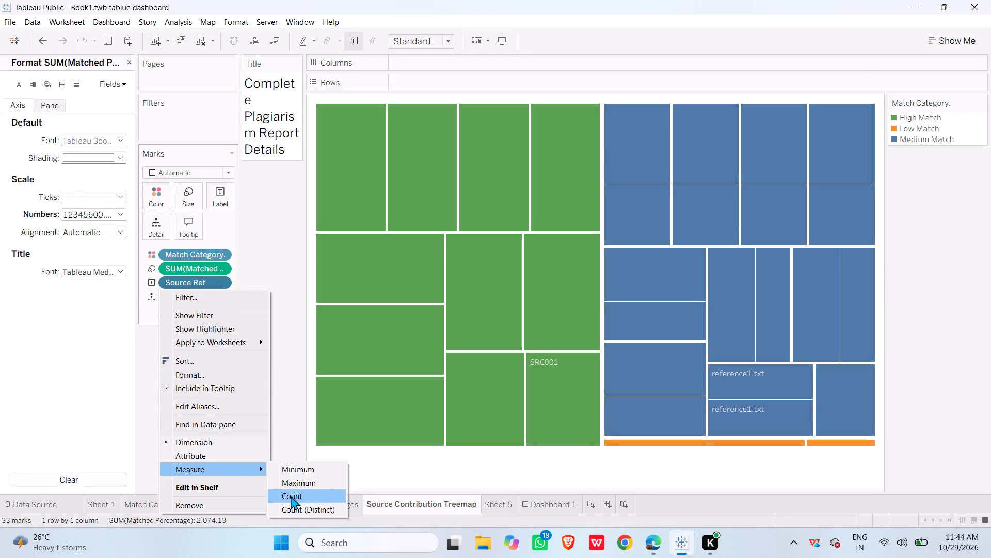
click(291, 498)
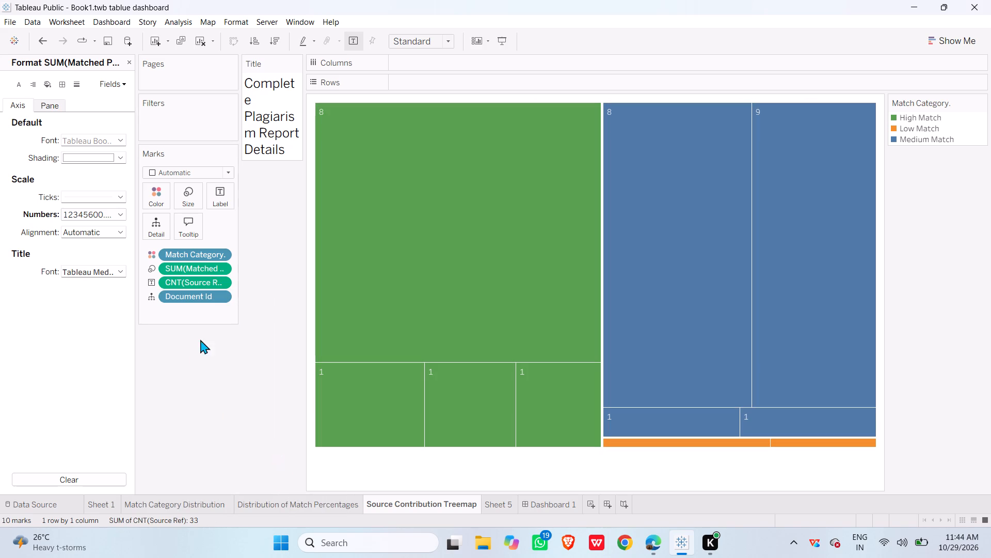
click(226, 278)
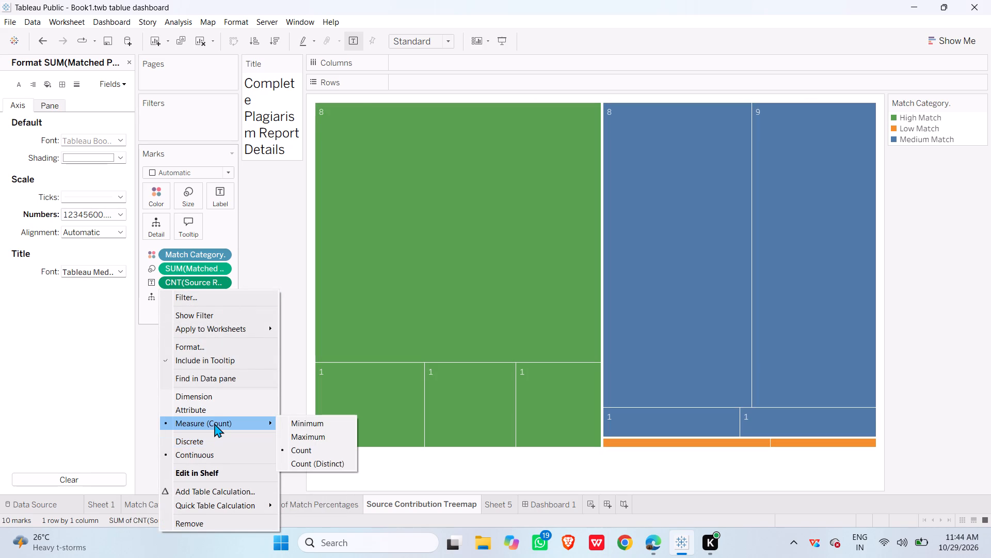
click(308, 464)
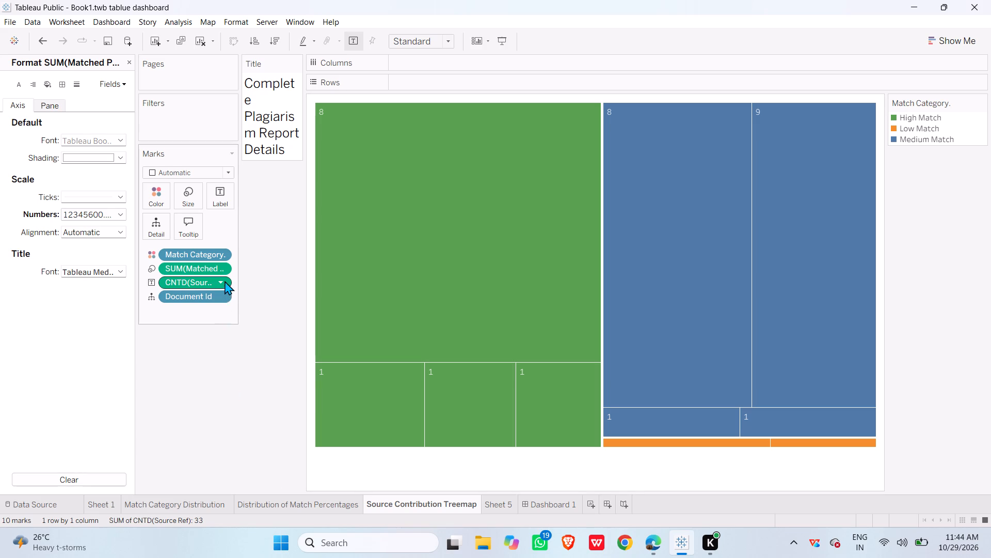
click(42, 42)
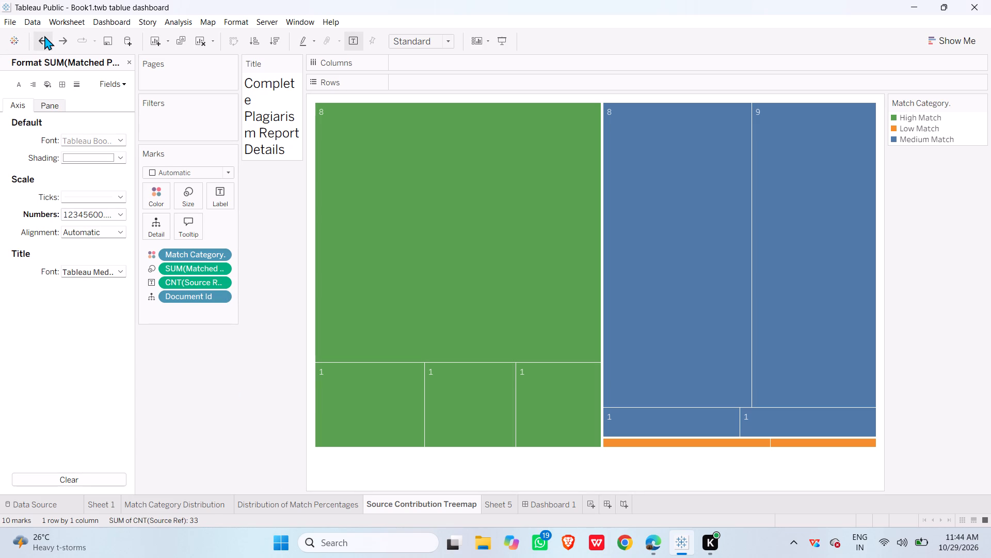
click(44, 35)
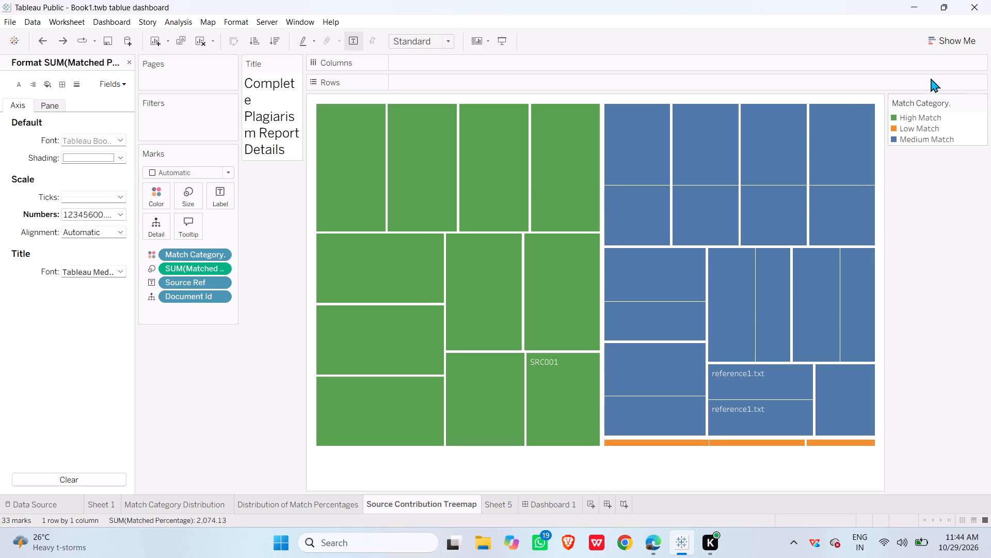
Review the match percentage, average, category and treemap worksheets, the empty Sheet 5, and the arrangement of Dashboard 1.
click(313, 503)
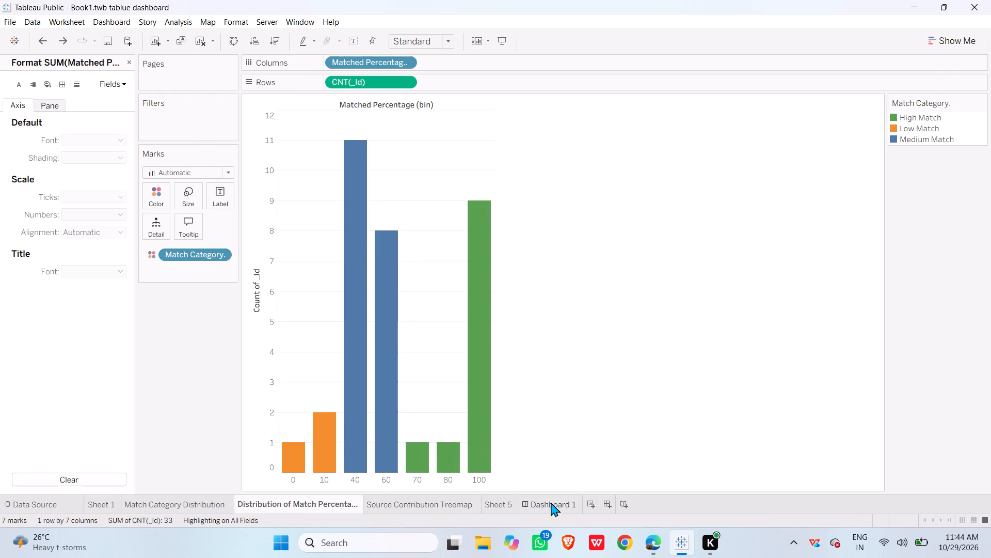
click(556, 501)
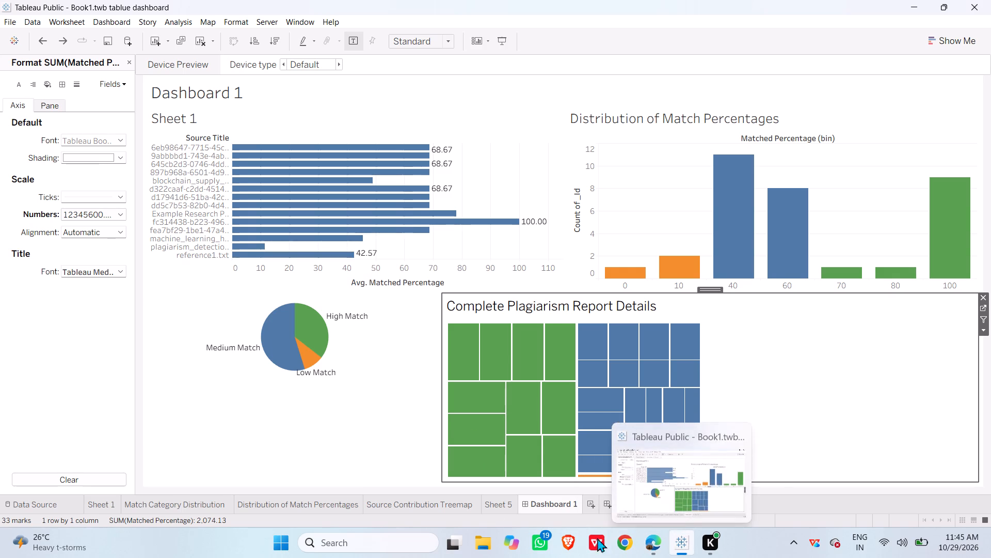
click(94, 505)
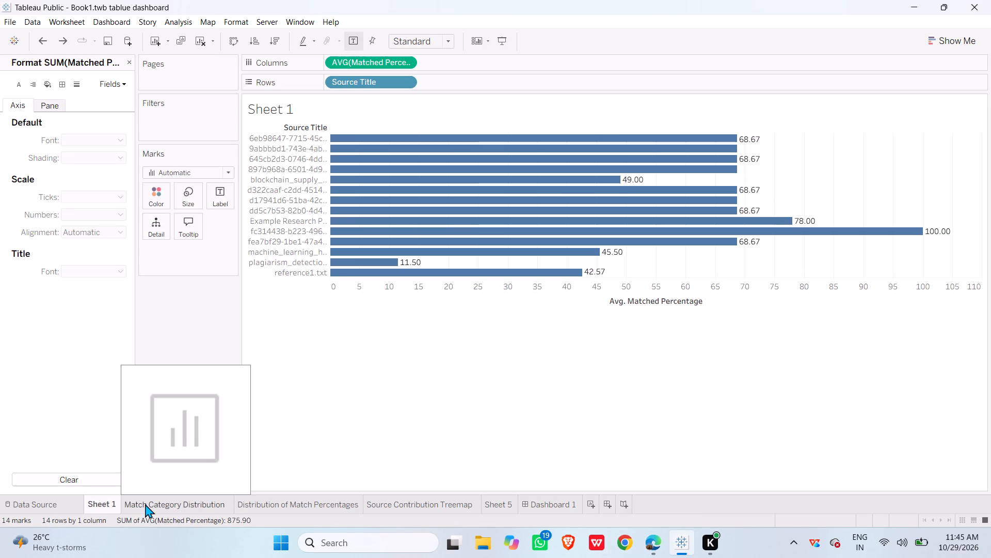
click(145, 504)
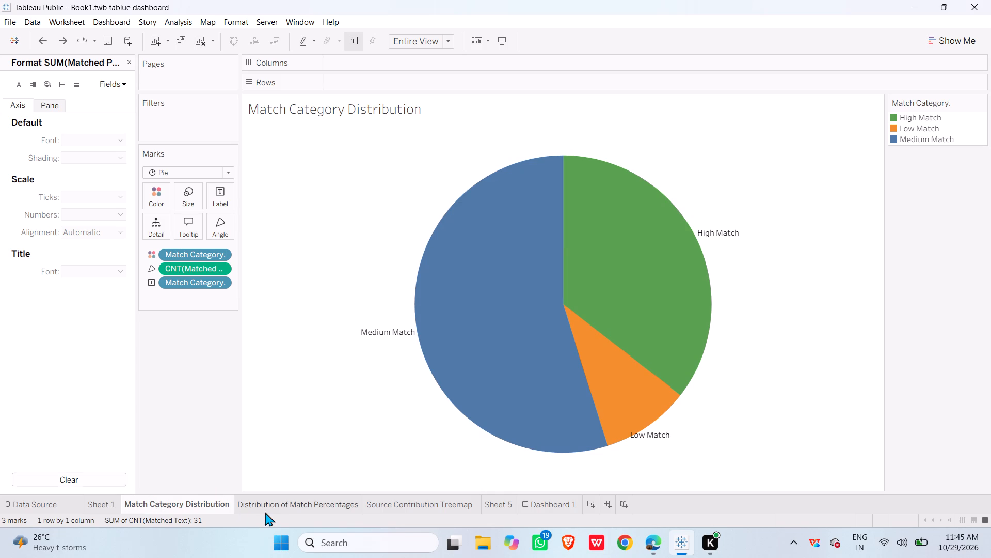
click(268, 503)
click(406, 502)
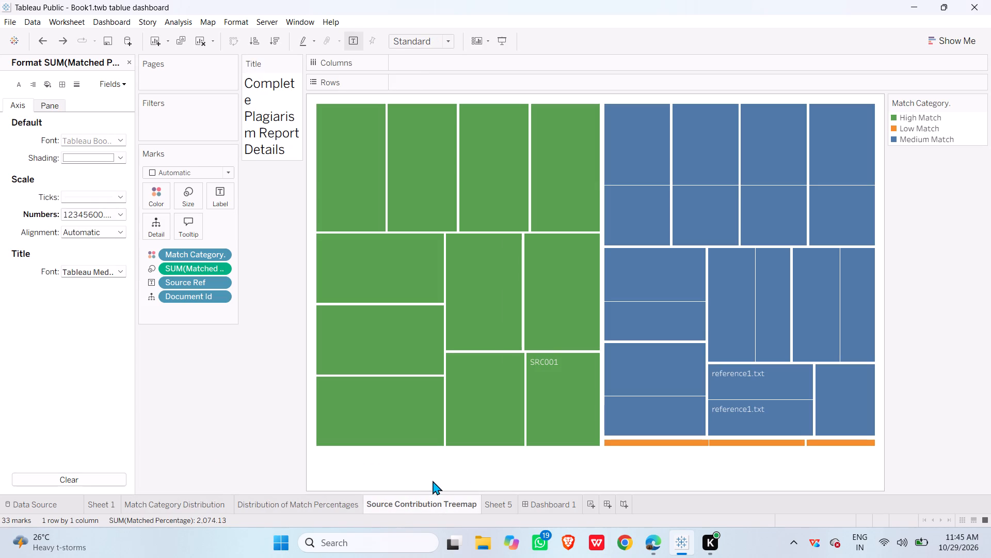
click(502, 503)
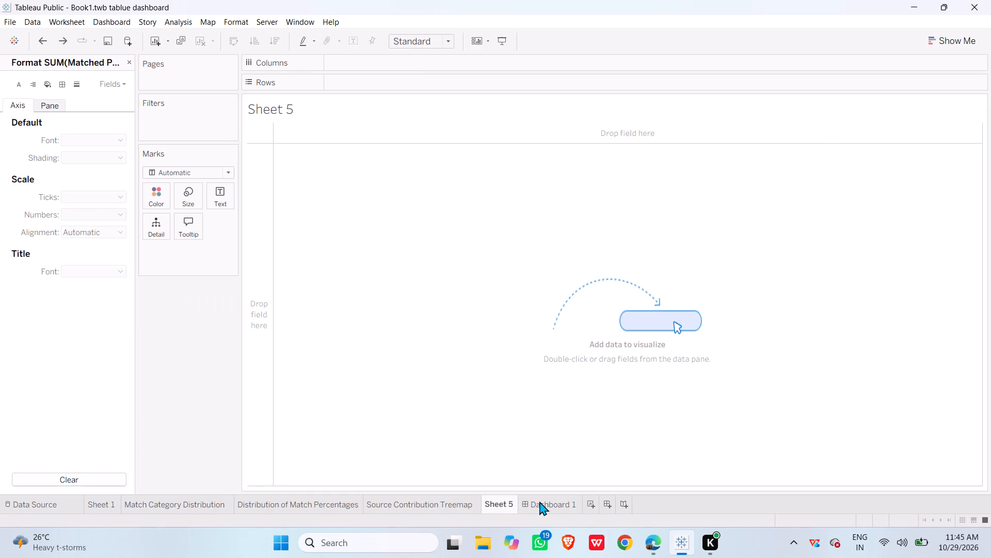
click(543, 501)
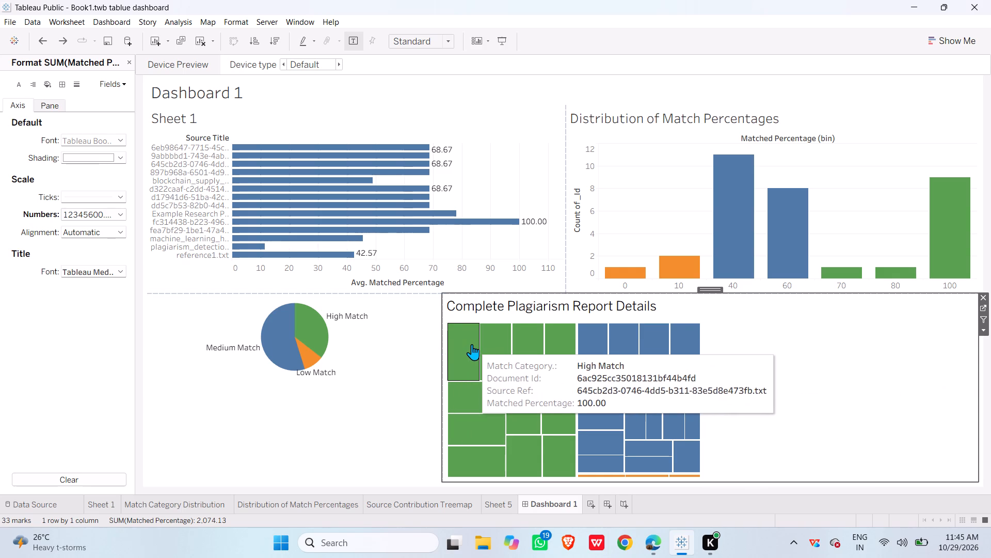
Undo the percentage number format on the Source Contribution Treemap and close its formatting pane.
click(441, 503)
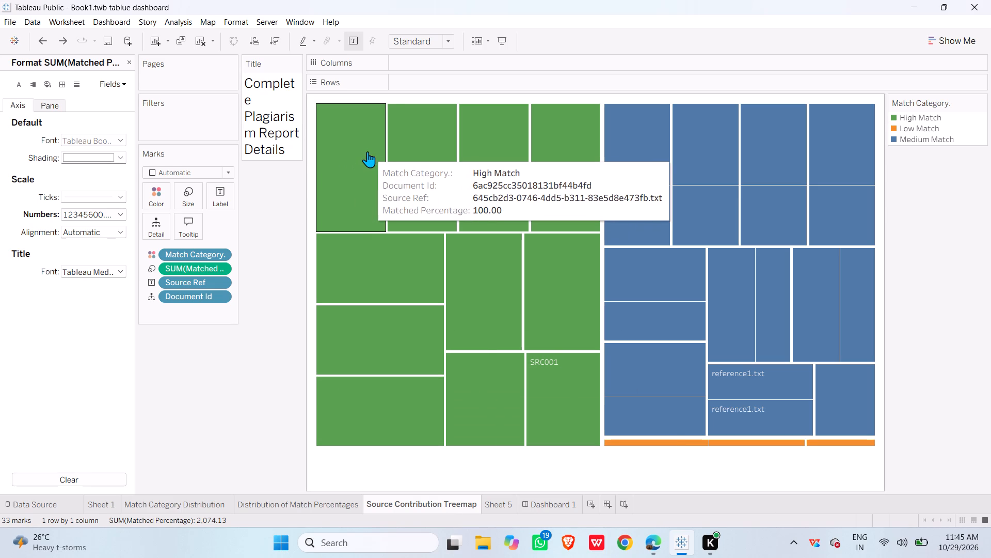
click(41, 41)
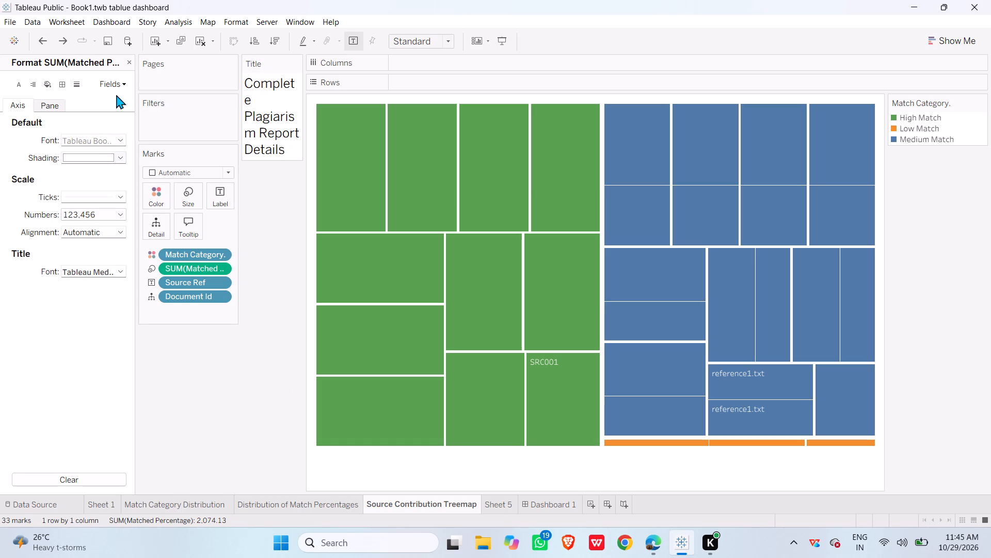
click(130, 59)
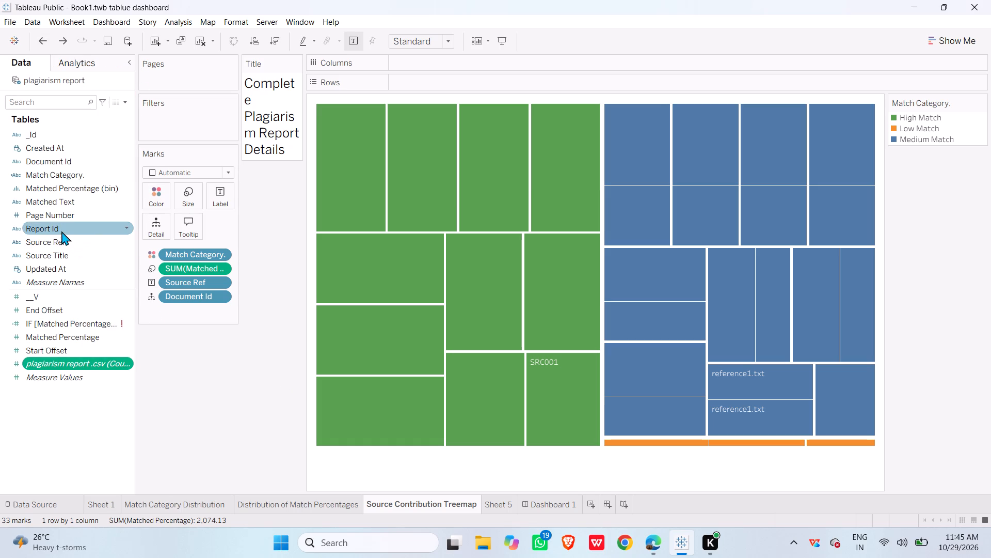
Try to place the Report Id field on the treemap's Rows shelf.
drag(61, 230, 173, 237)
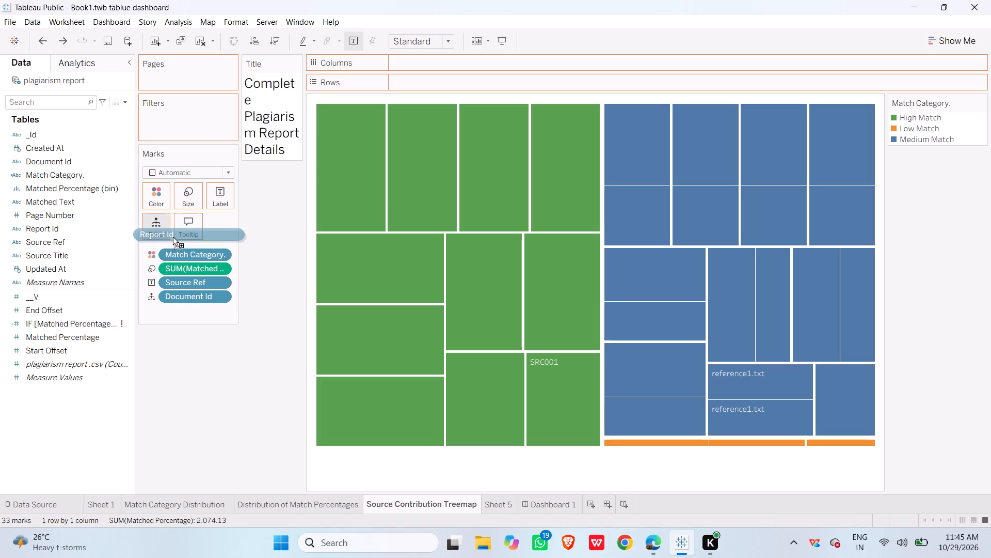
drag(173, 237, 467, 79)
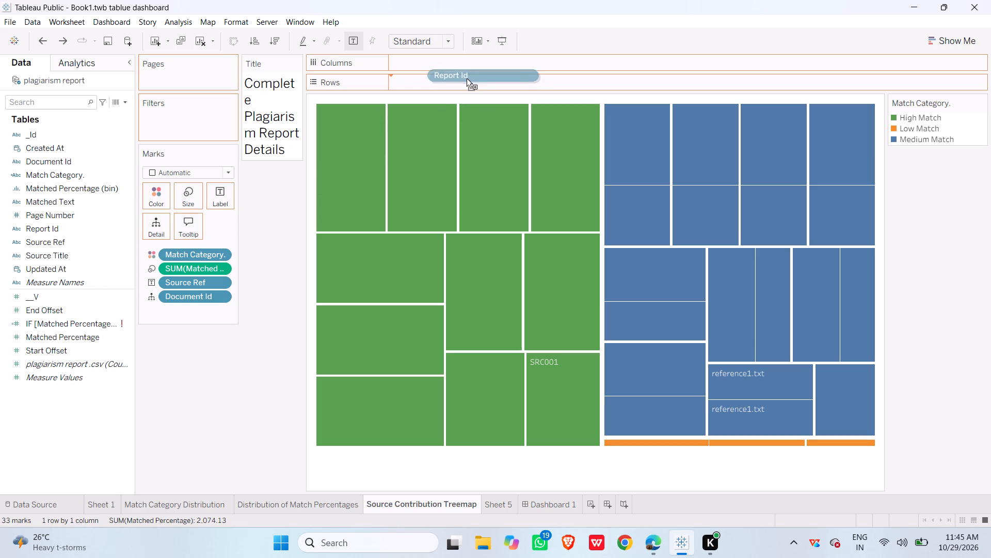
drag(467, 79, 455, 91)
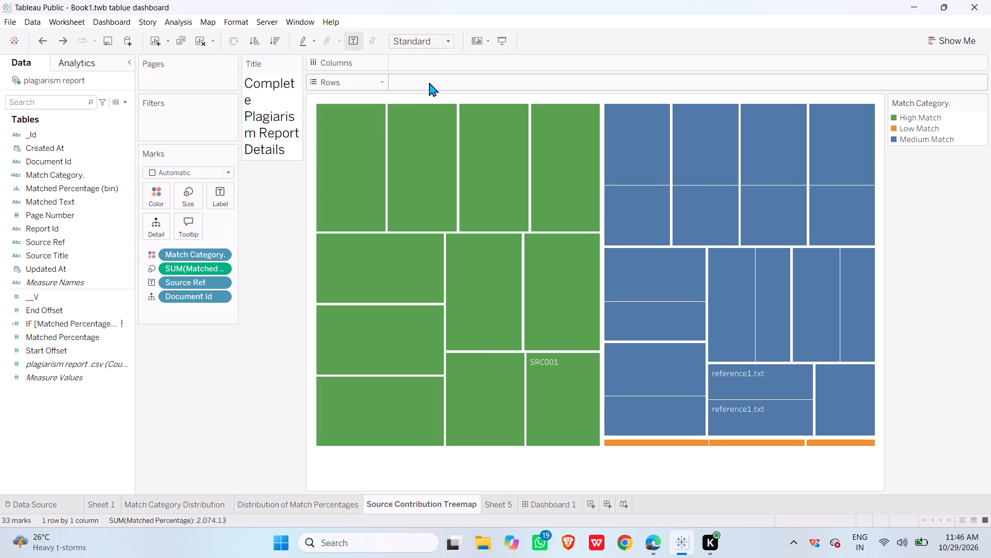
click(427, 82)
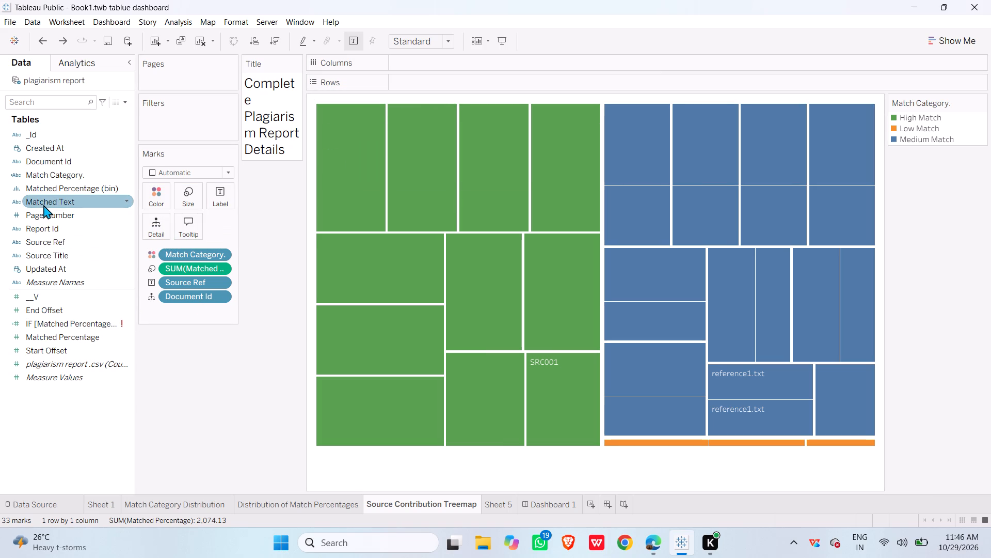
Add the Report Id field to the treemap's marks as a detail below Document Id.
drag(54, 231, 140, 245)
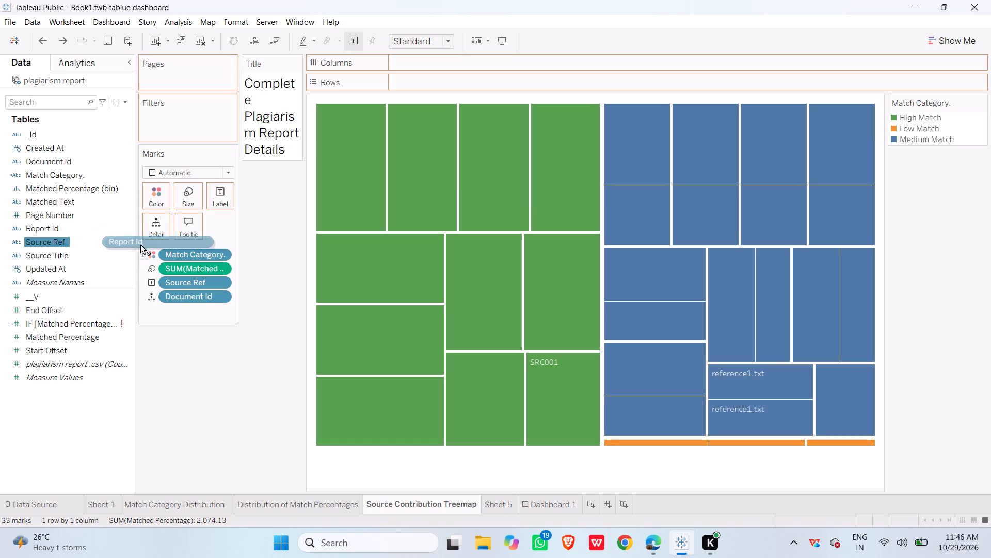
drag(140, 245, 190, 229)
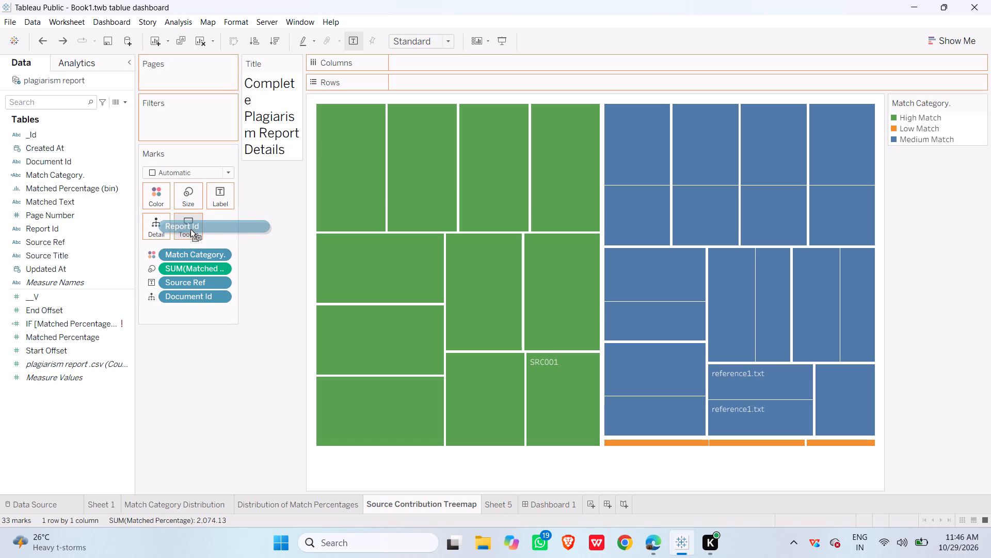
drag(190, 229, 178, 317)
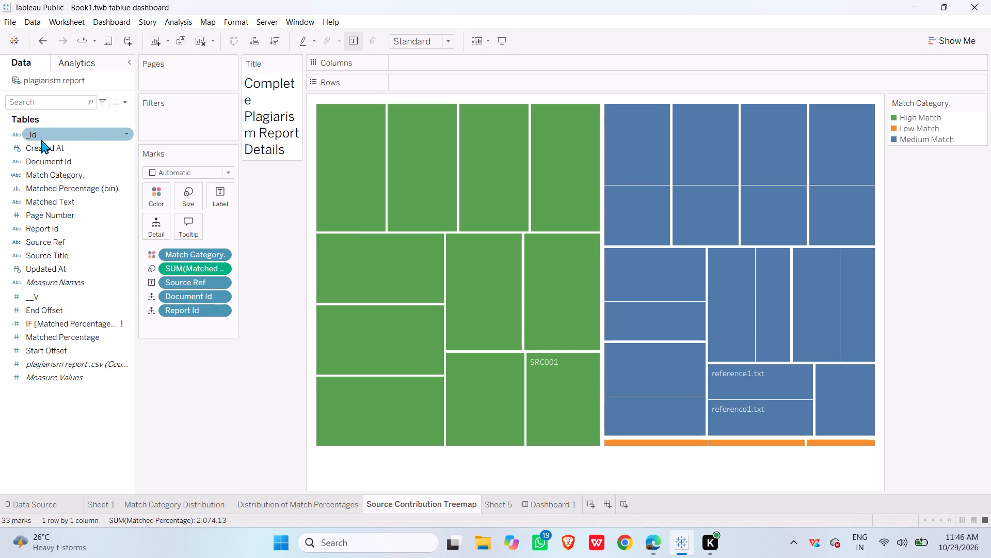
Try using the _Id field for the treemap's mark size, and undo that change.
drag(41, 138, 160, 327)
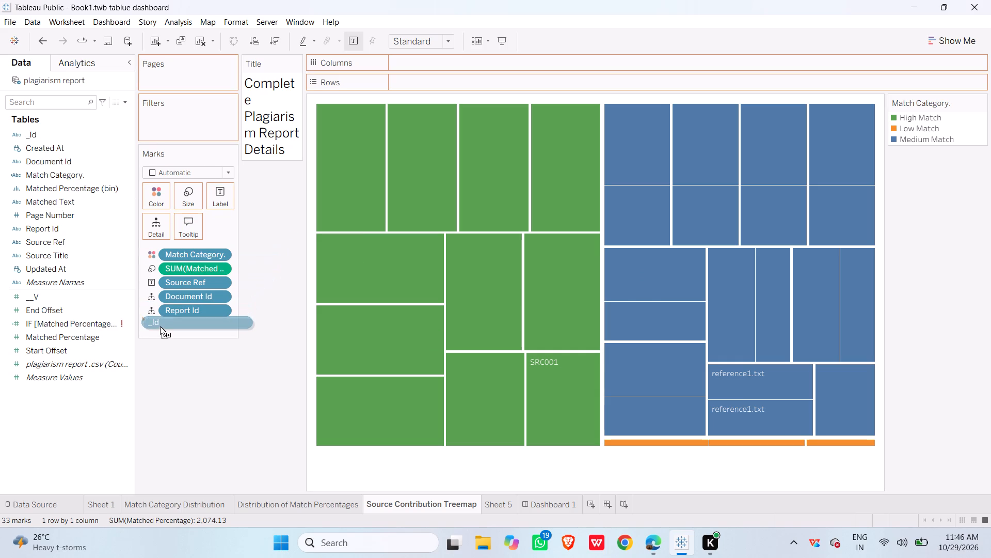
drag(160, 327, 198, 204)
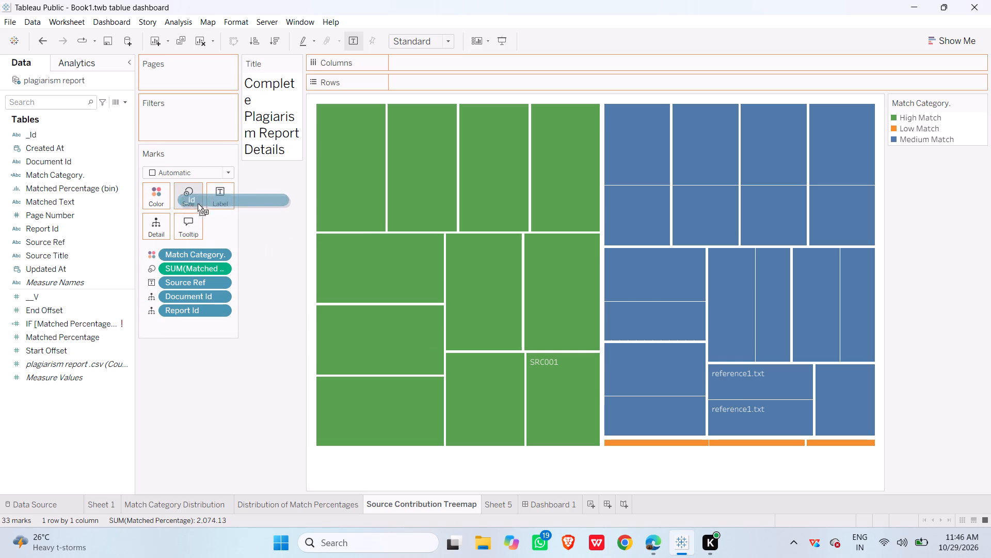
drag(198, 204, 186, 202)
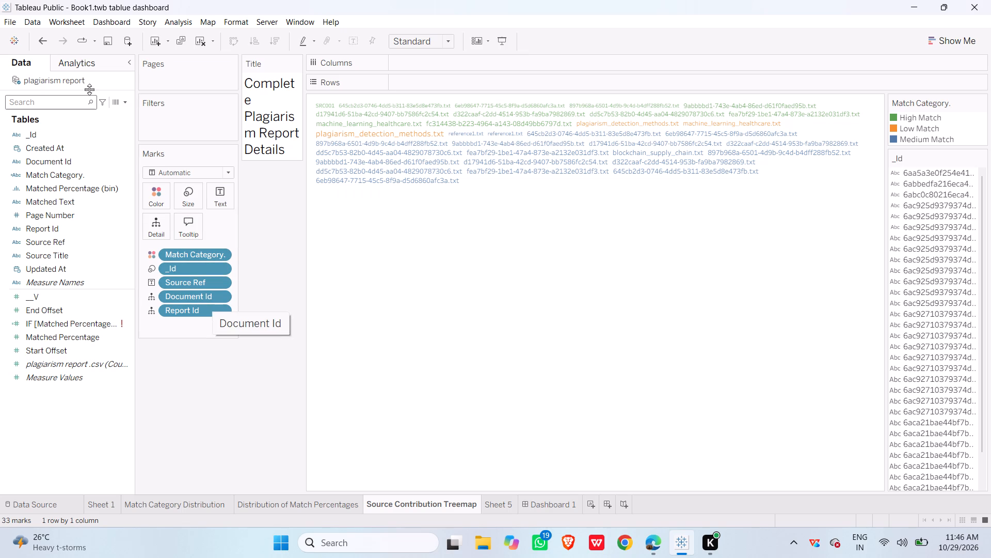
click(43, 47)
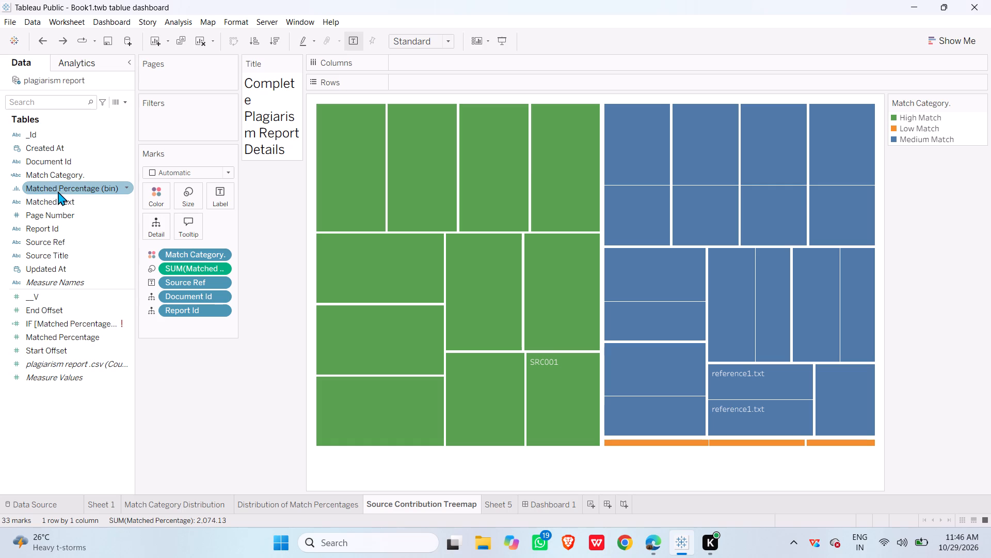
Replace the Report Id detail on the treemap's marks with the Page Number field.
drag(65, 211, 87, 251)
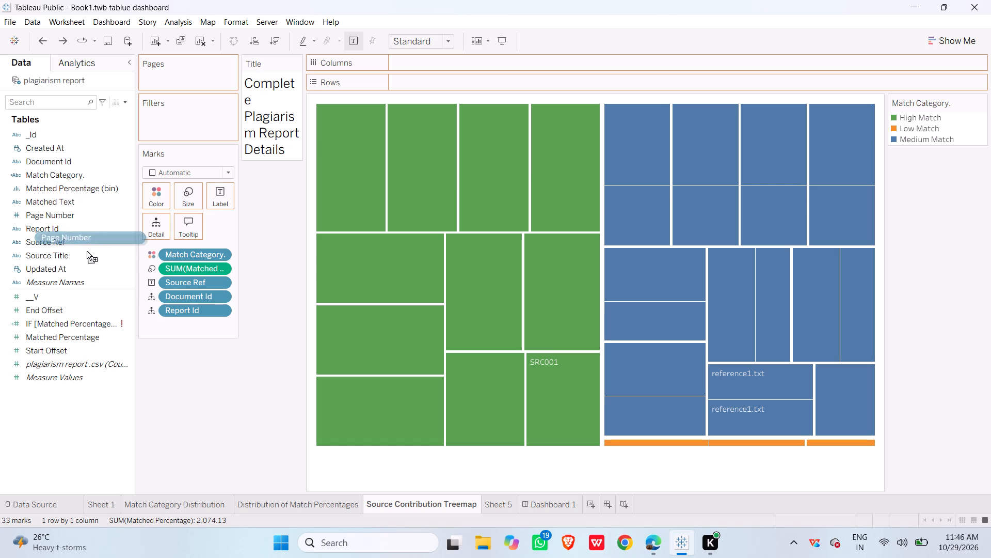
drag(87, 251, 191, 315)
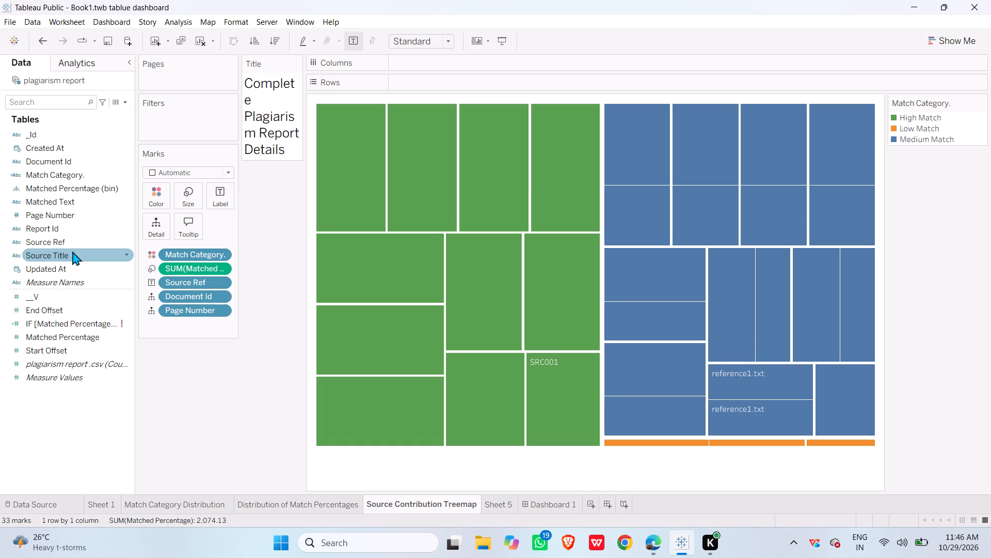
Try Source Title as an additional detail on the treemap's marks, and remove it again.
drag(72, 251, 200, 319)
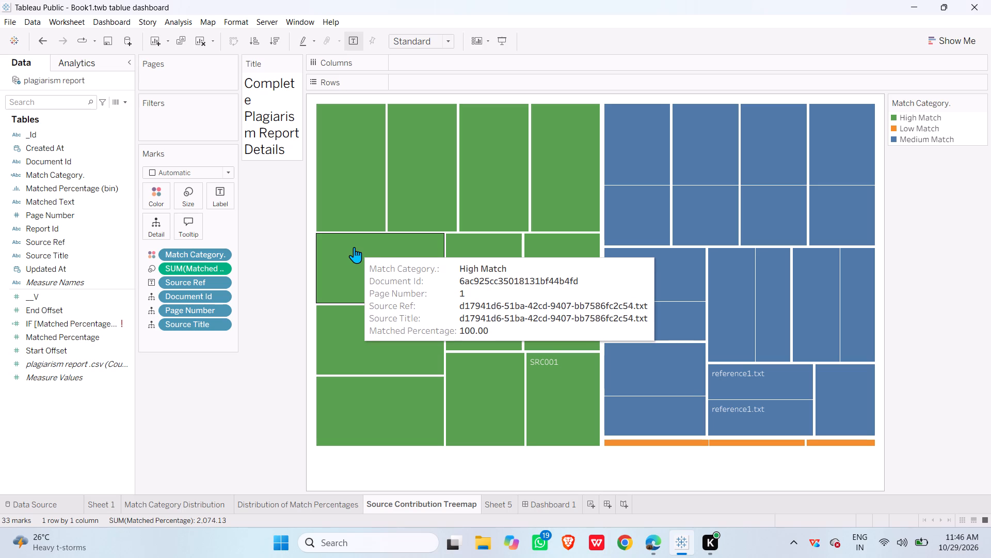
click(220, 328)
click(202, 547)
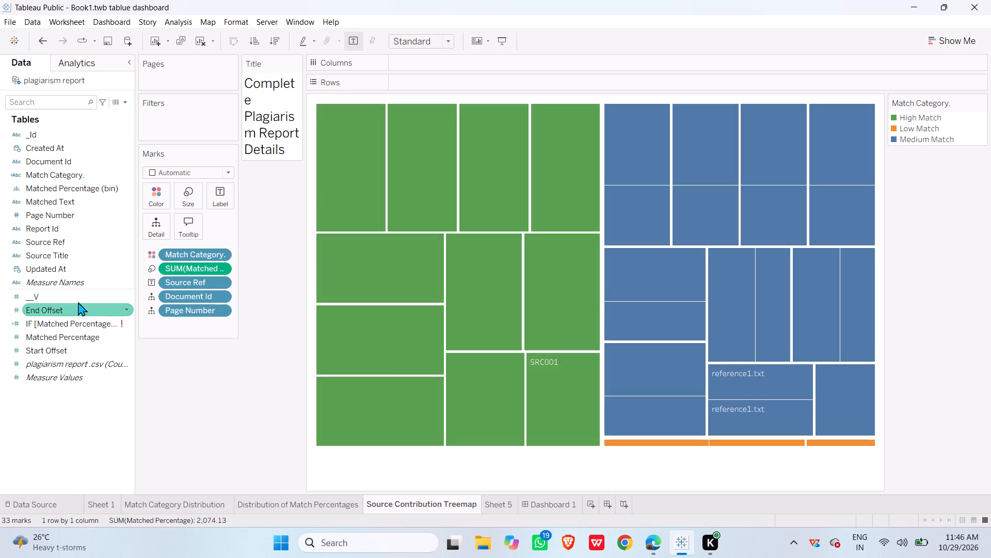
Add Measure Names to the treemap's marks as a detail below Page Number.
drag(76, 282, 188, 326)
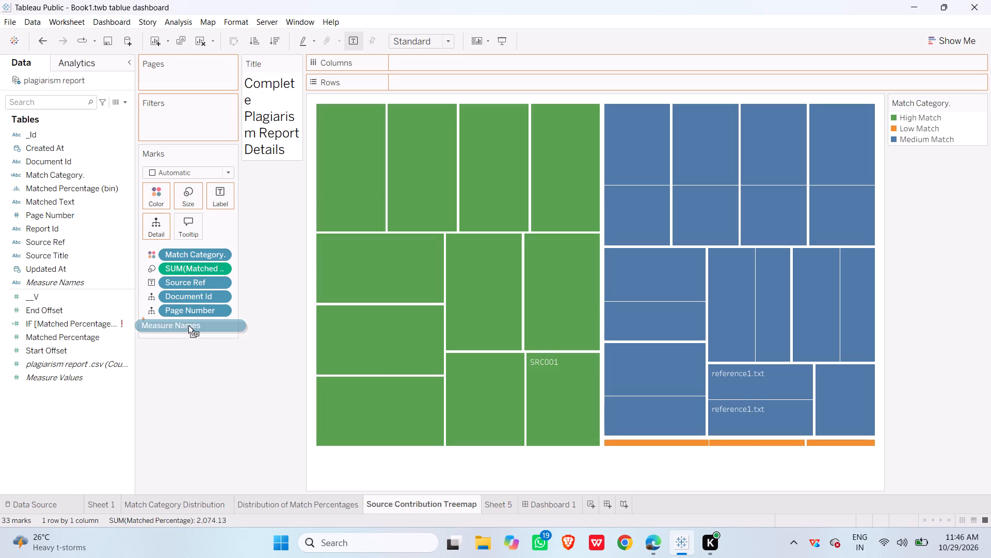
drag(188, 326, 189, 325)
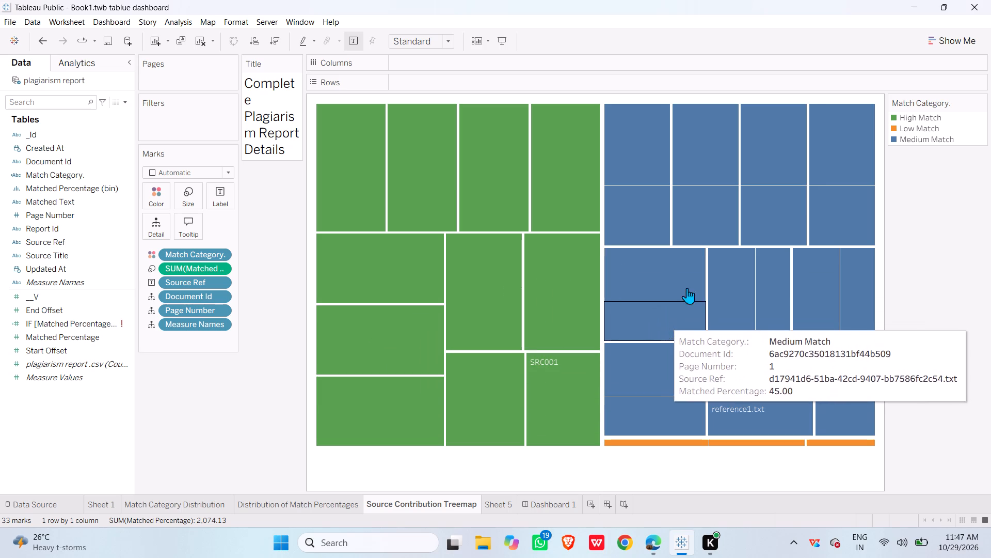
Replace the Page Number detail on the treemap's marks with the Match Category field.
click(215, 311)
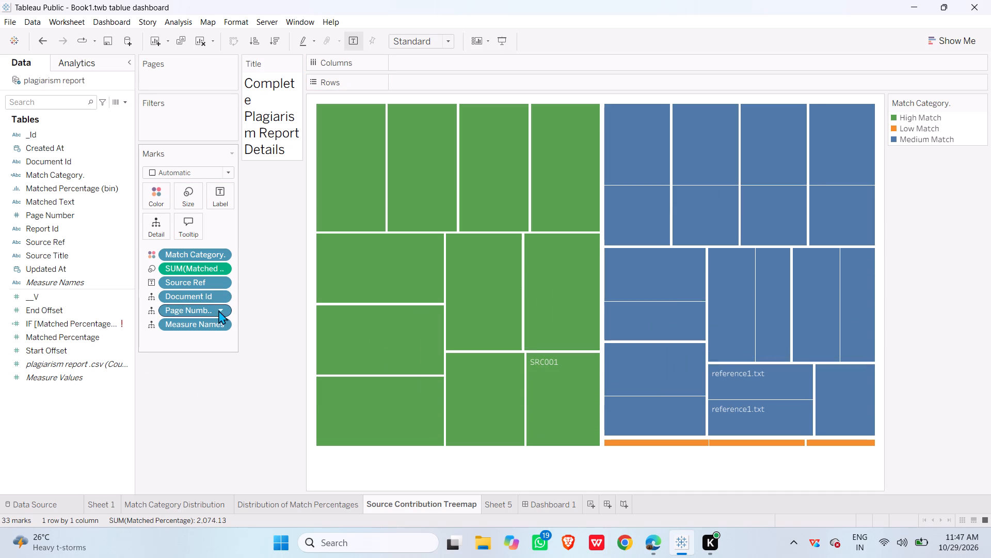
click(221, 311)
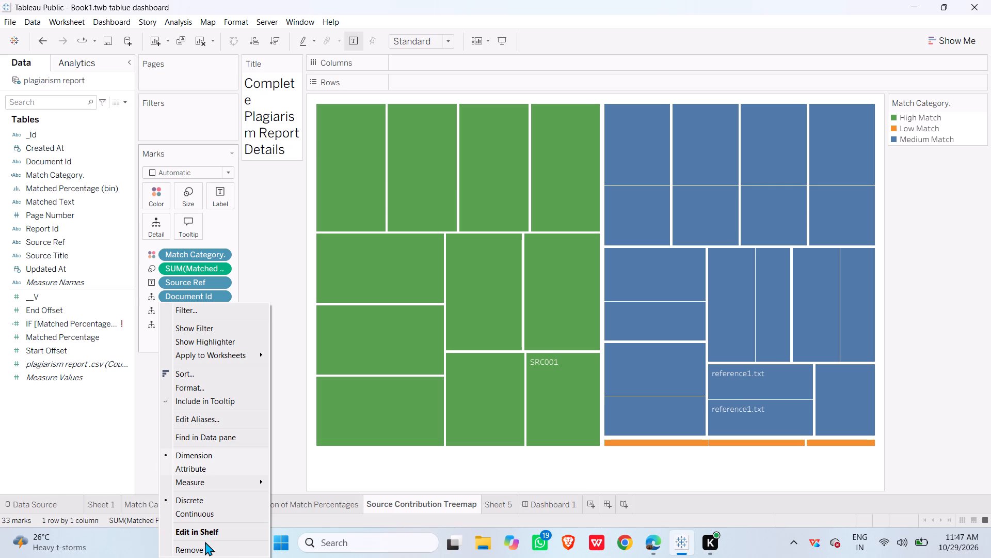
click(203, 547)
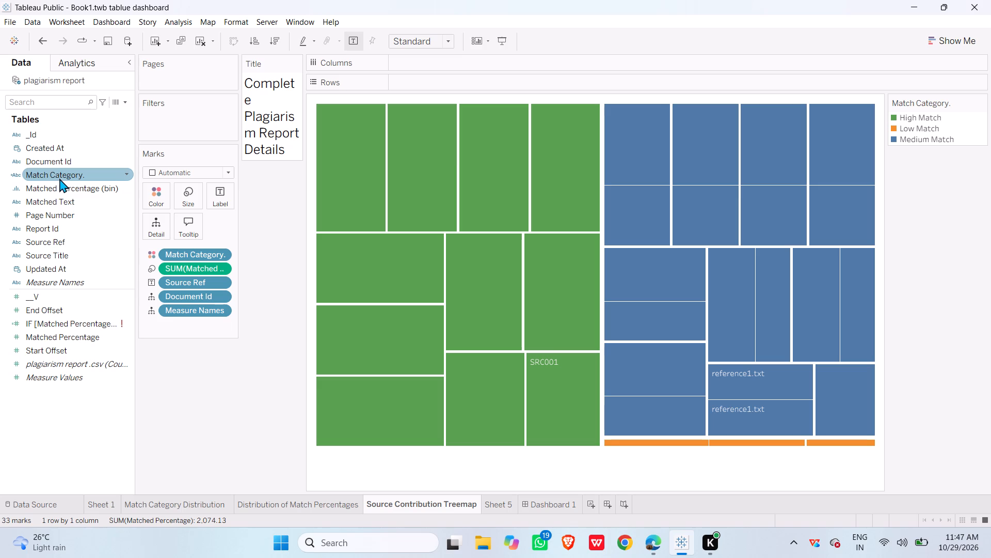
drag(59, 178, 193, 324)
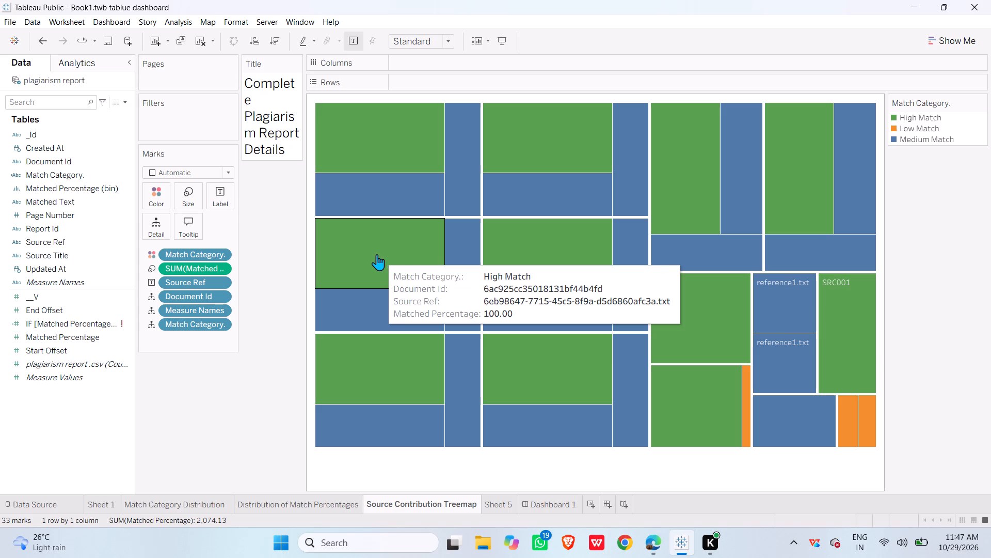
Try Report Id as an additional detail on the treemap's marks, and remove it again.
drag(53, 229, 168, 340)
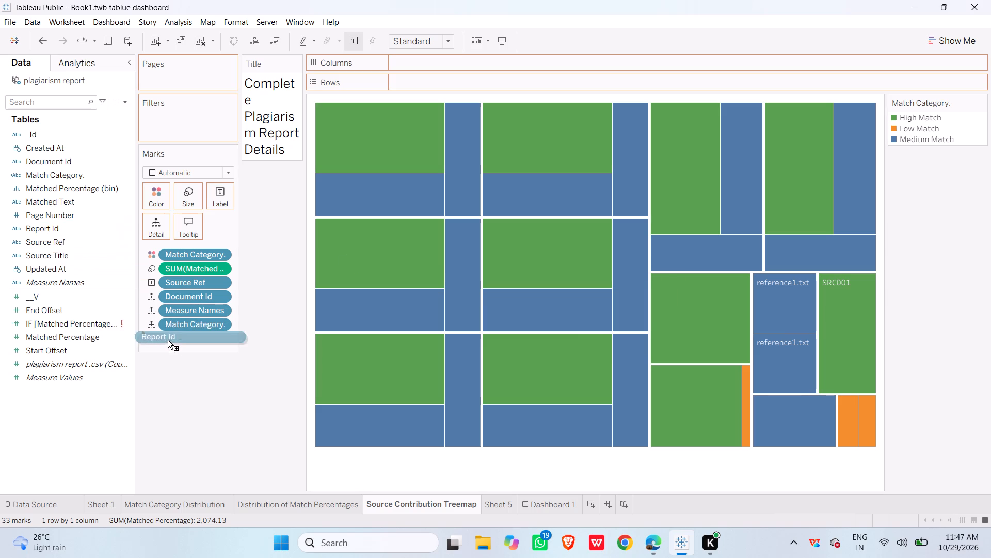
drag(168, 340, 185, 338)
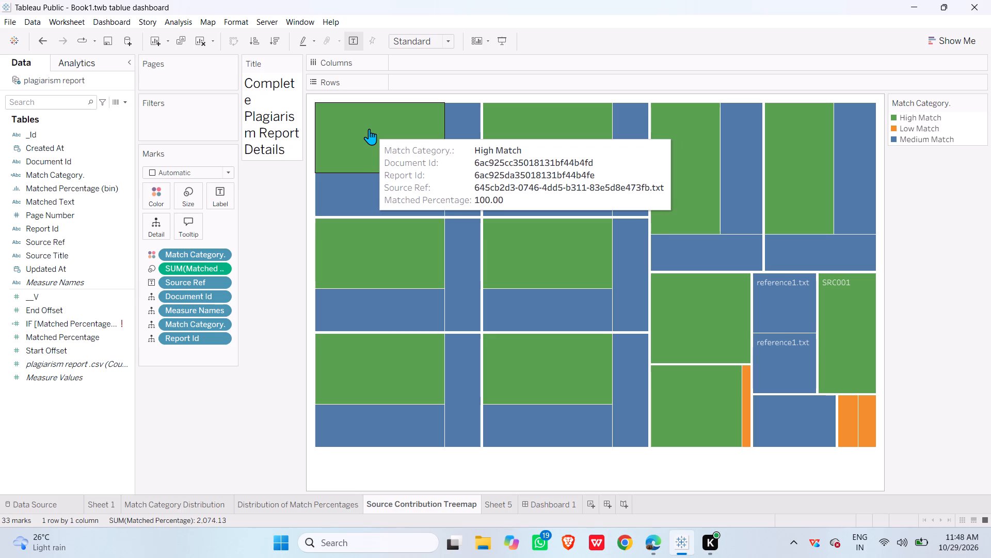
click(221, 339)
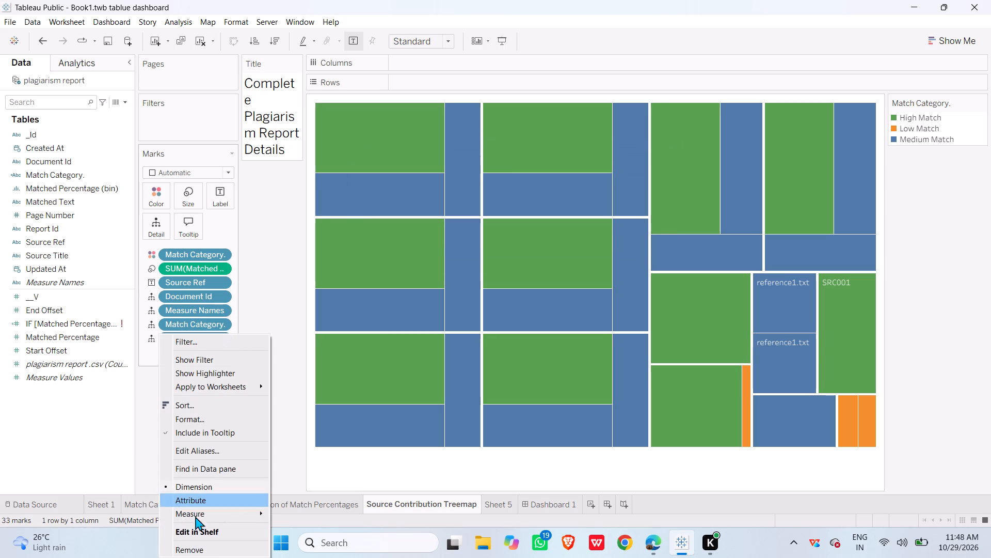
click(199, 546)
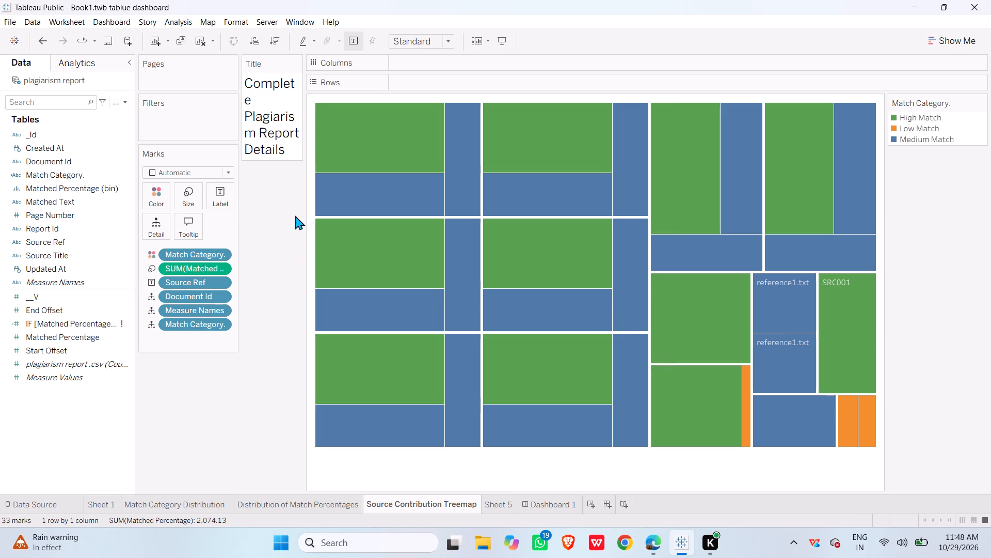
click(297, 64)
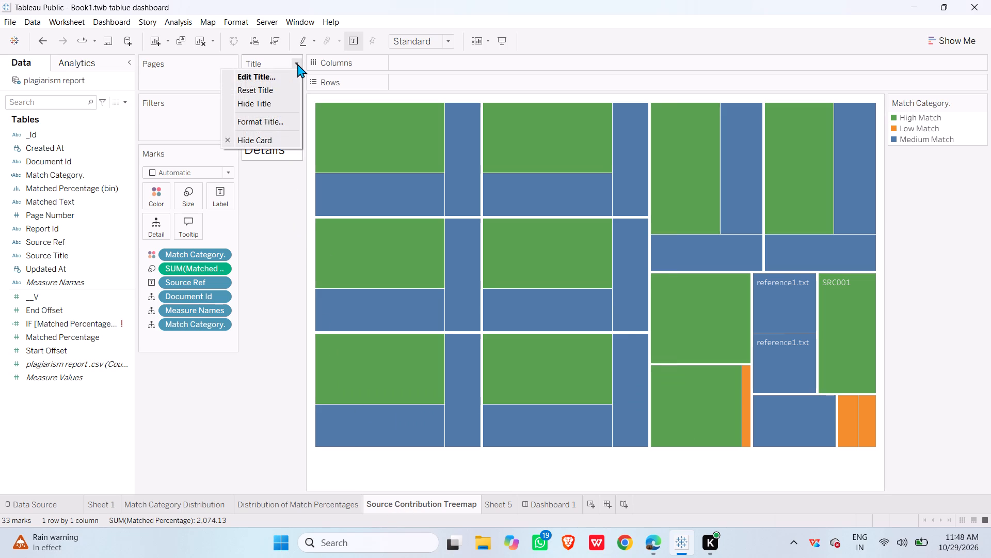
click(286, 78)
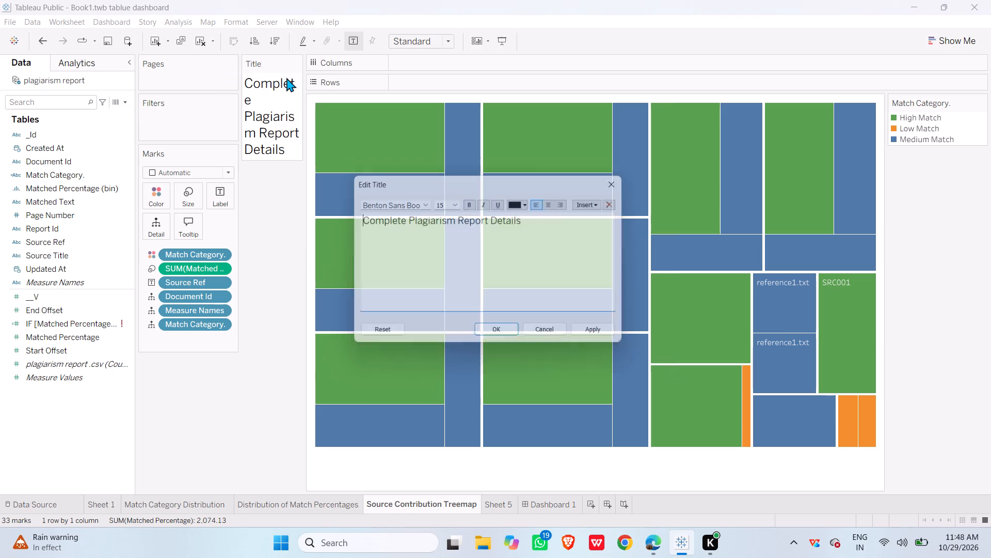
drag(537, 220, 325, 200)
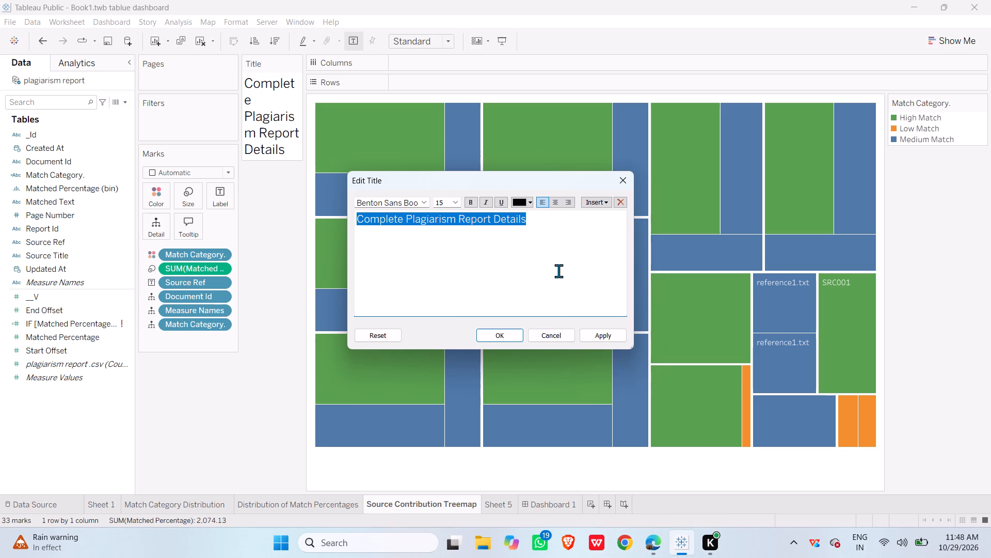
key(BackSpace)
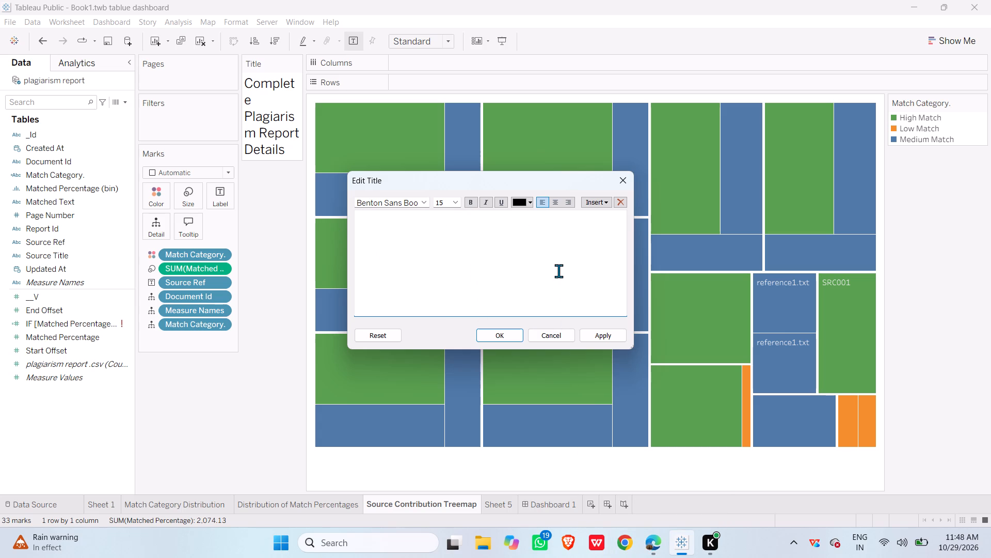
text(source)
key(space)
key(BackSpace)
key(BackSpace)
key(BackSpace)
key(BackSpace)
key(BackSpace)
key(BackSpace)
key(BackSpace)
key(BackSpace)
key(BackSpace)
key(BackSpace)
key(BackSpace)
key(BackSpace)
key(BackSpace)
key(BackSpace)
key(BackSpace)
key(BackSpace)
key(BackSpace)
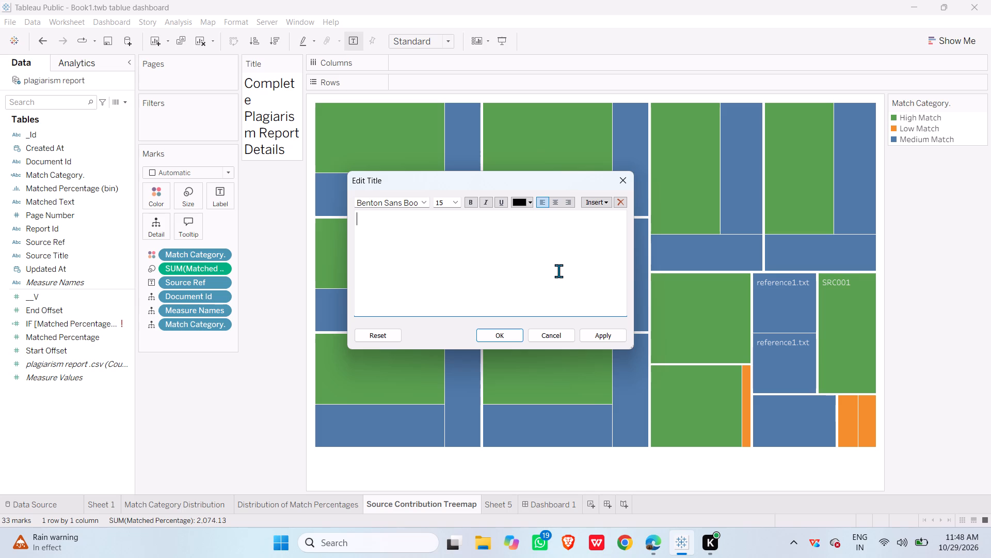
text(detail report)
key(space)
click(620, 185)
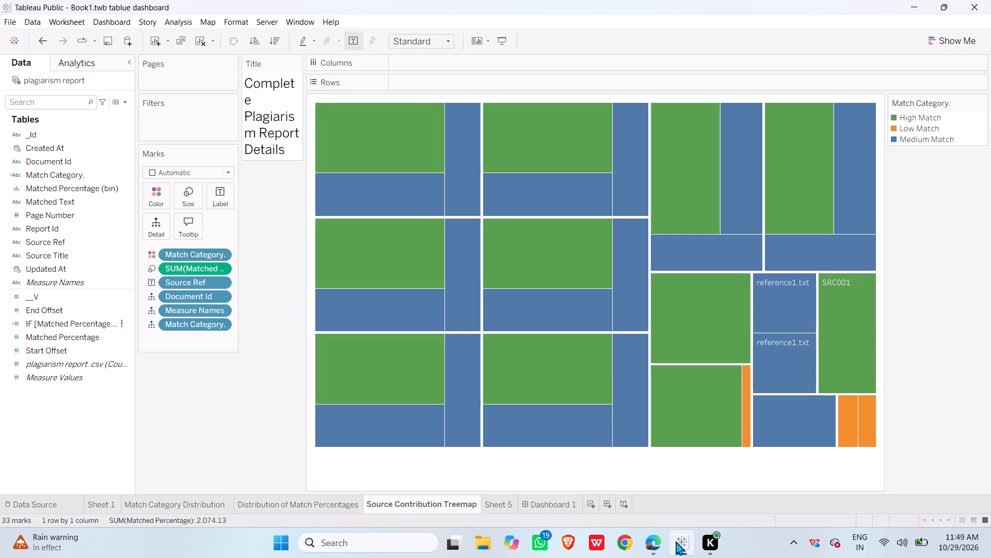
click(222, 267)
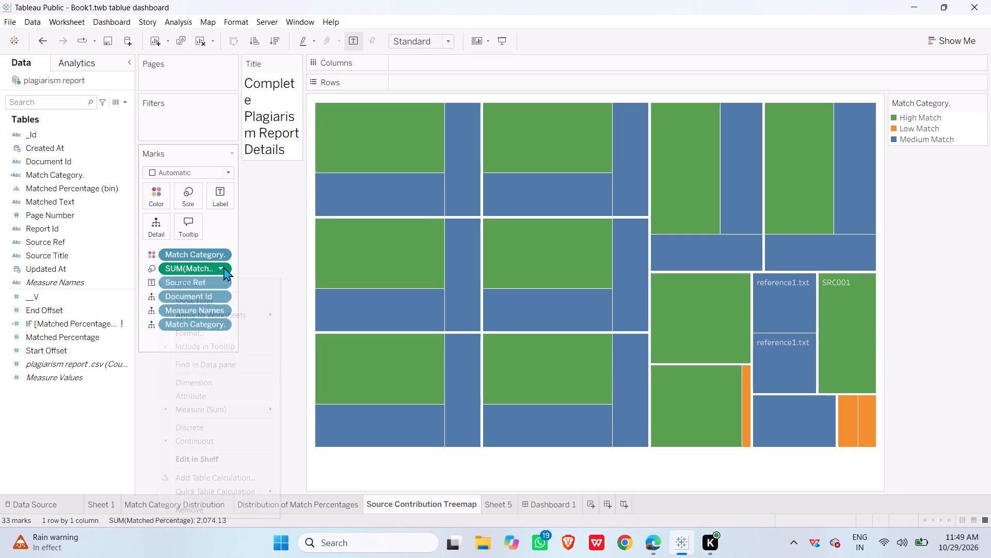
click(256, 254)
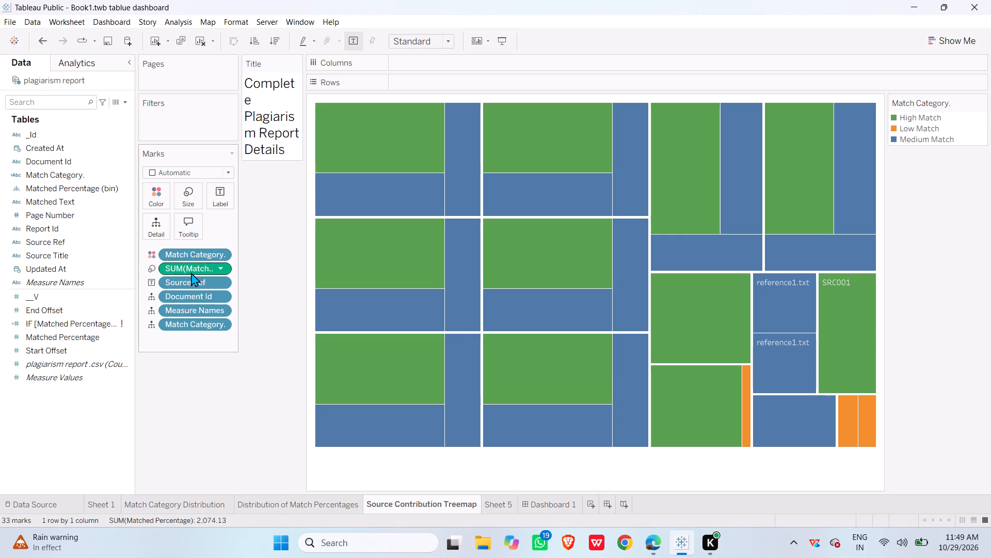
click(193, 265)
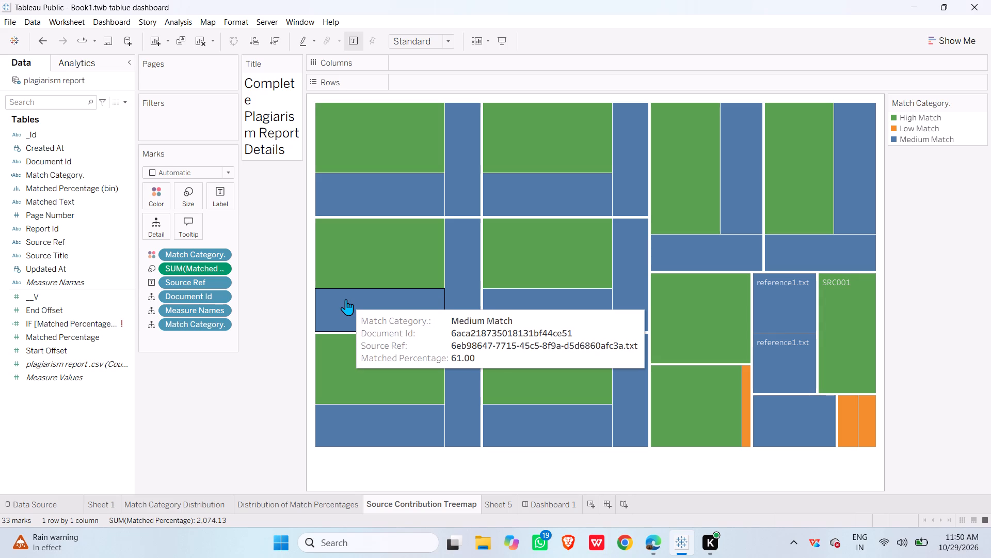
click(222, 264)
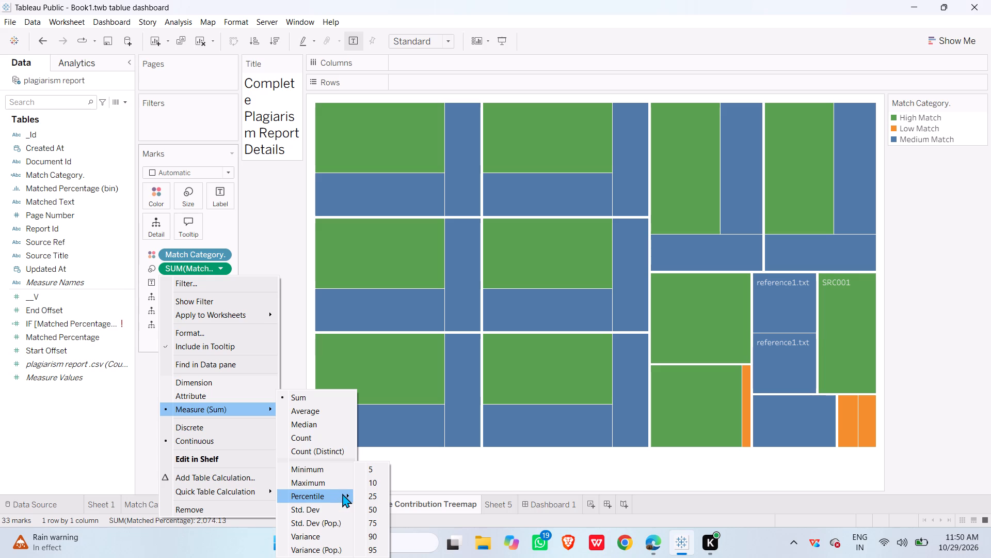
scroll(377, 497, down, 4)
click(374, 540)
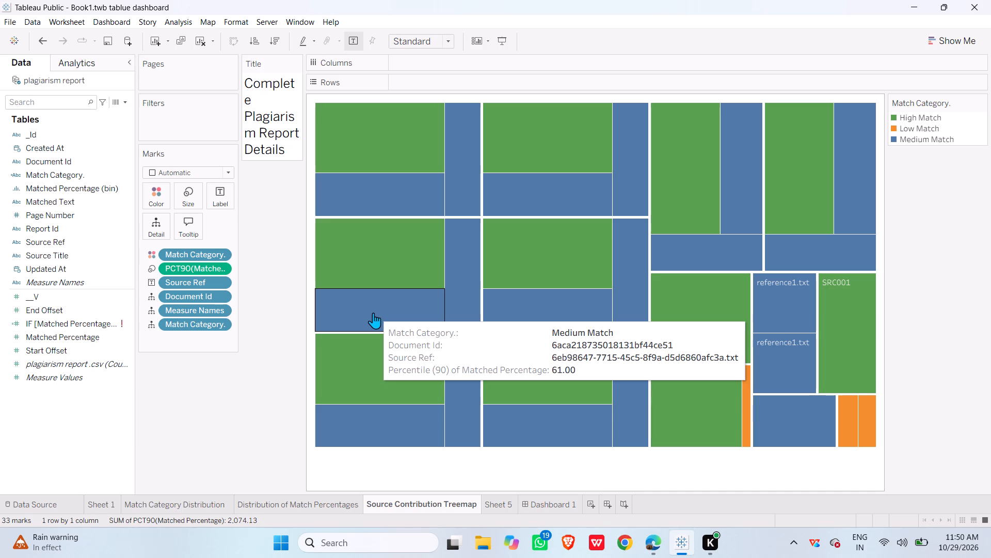
Set the aggregation of Matched Percentage on the treemap's mark size to Average.
click(222, 269)
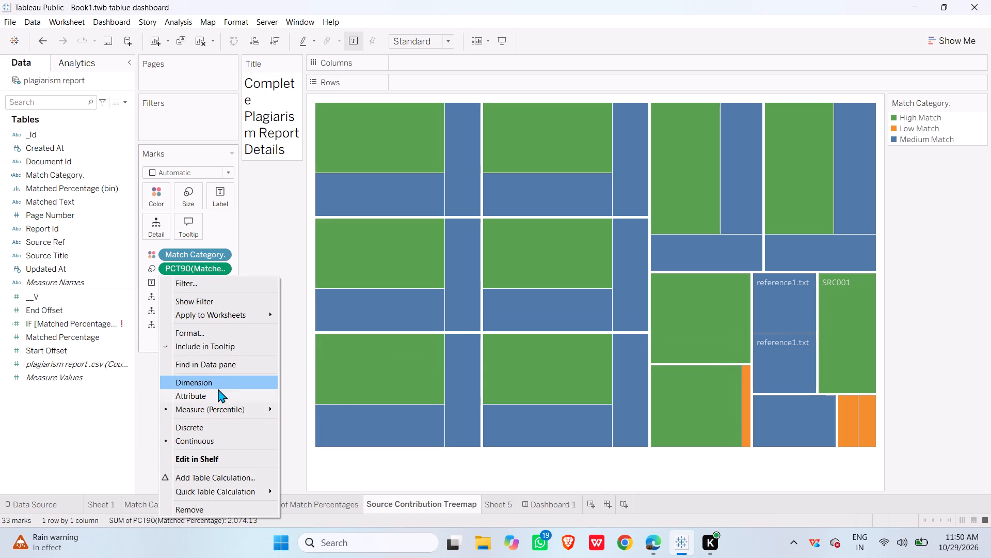
click(220, 411)
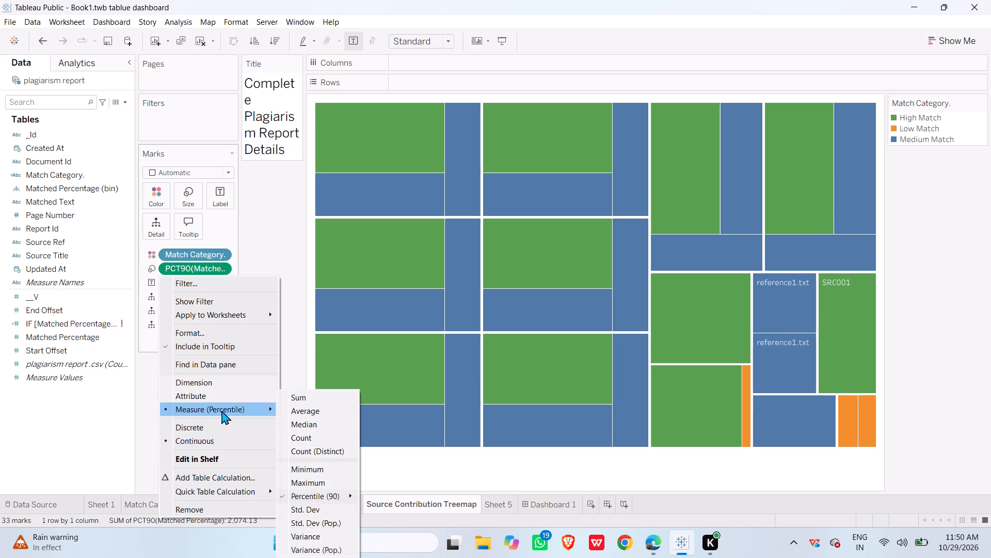
click(303, 413)
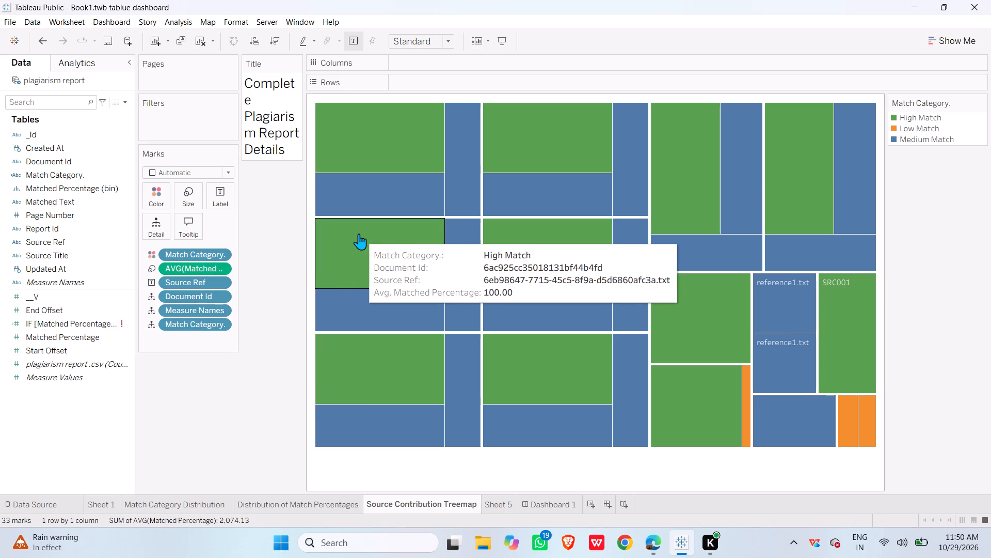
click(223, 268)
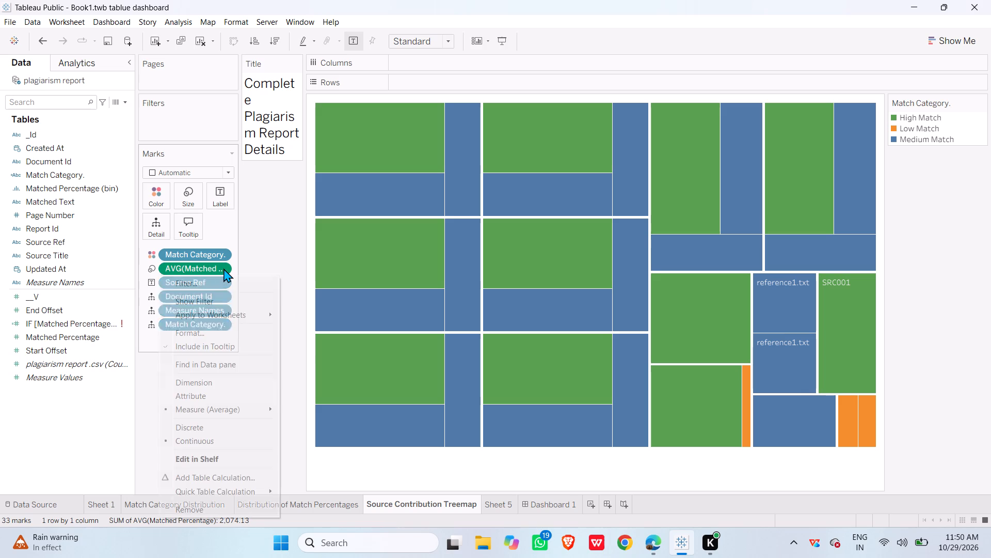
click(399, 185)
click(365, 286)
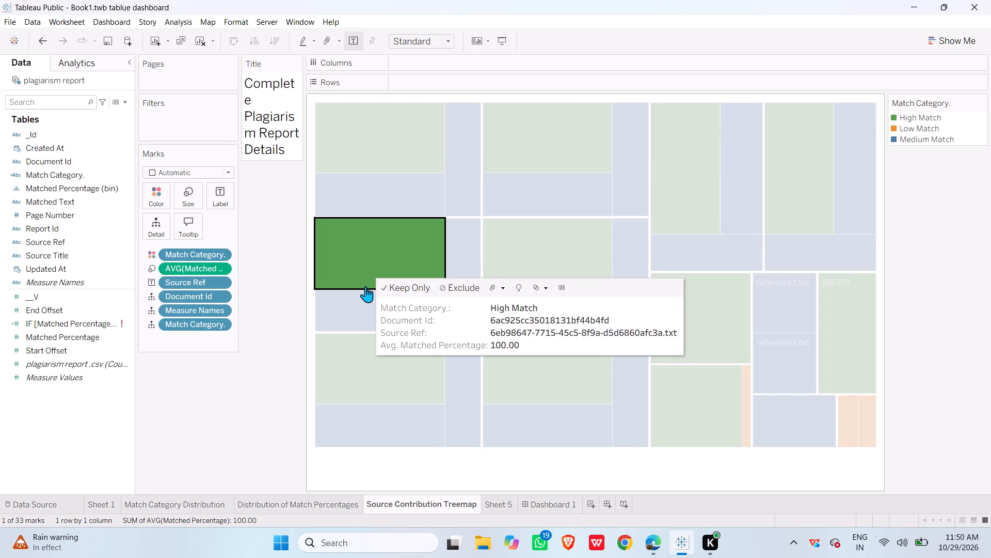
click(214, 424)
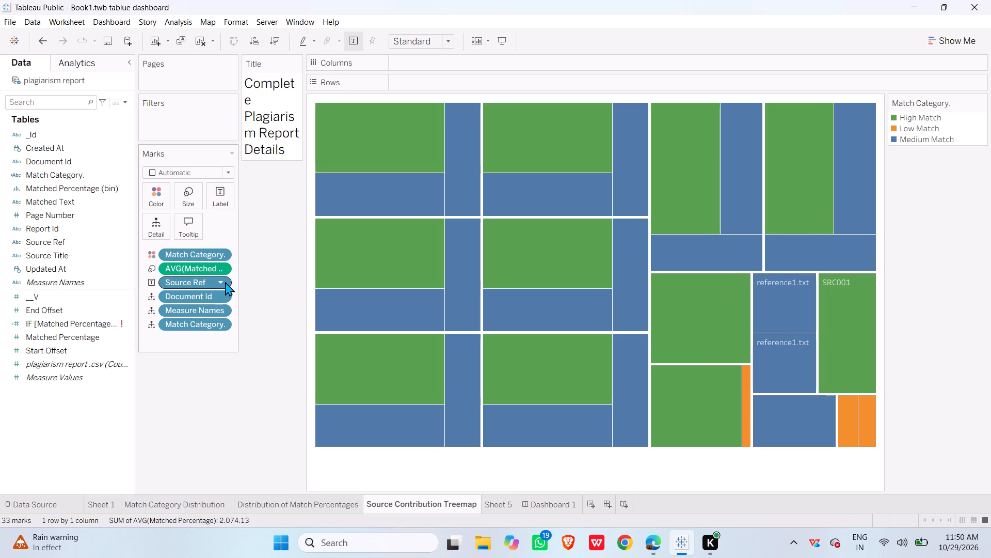
Open the formatting options of the average Matched Percentage and examine its alignment, font and shading choices.
click(226, 265)
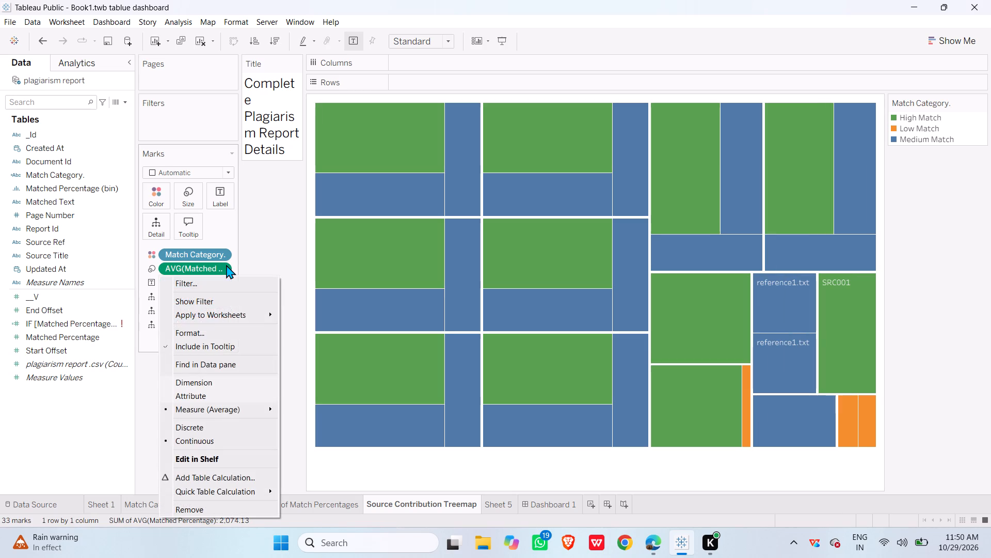
click(211, 330)
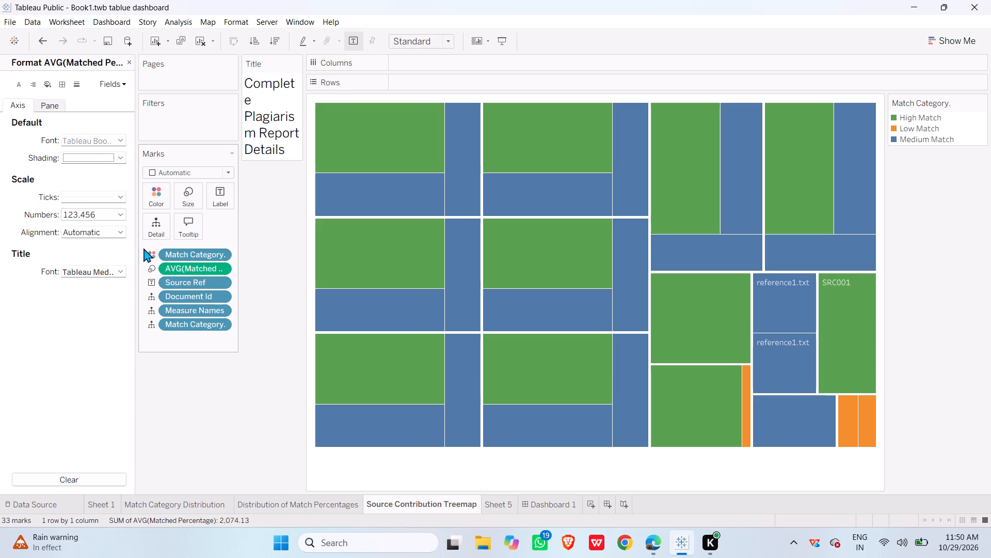
click(117, 230)
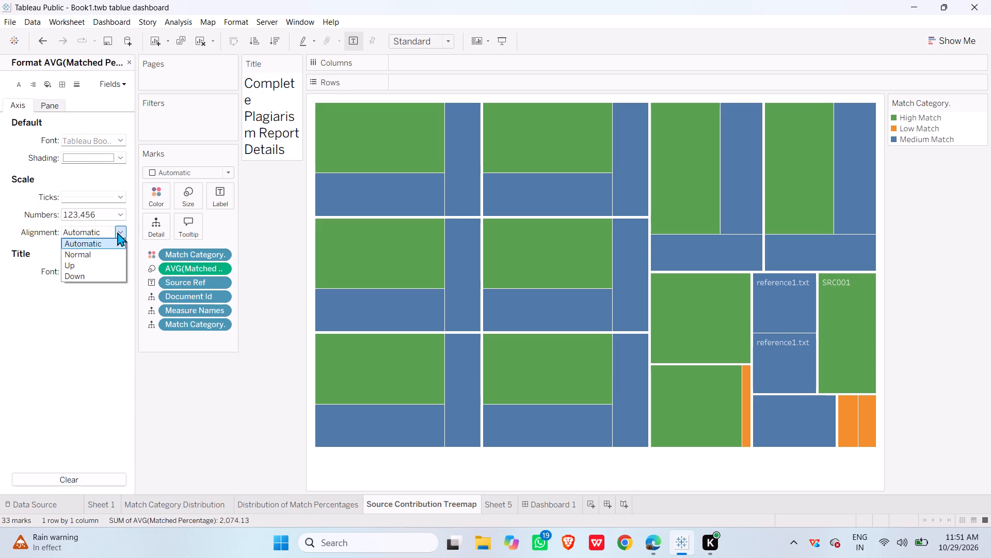
click(140, 378)
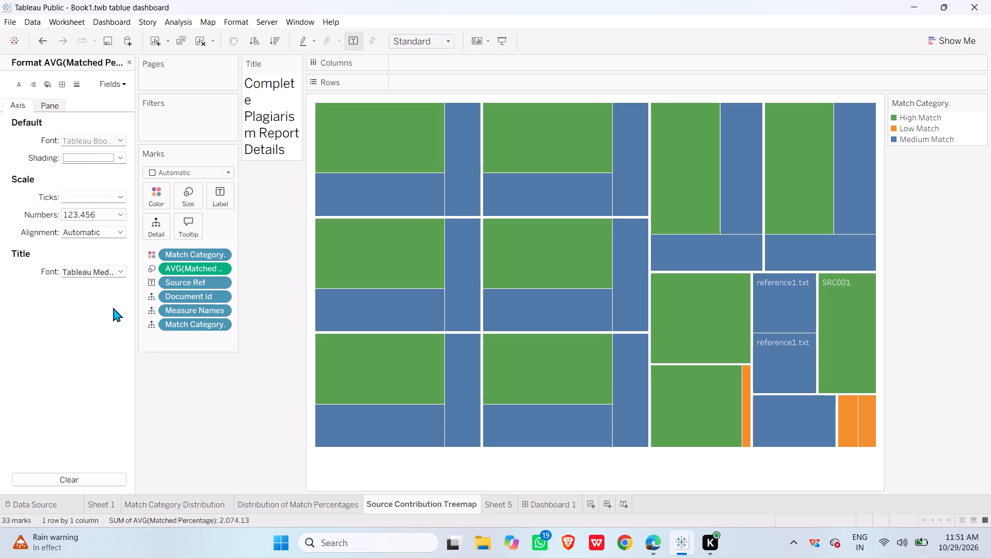
click(119, 268)
click(242, 392)
click(123, 138)
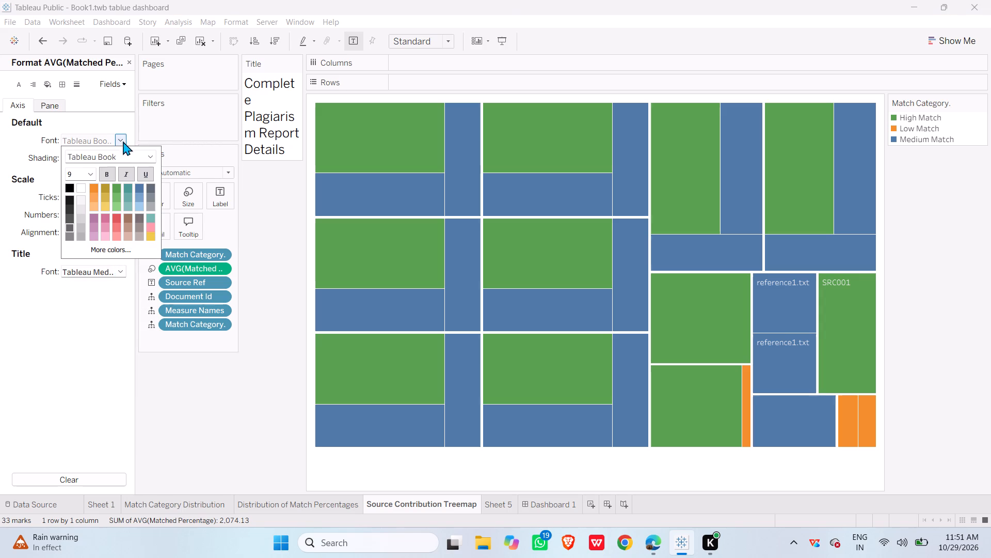
click(181, 422)
click(121, 158)
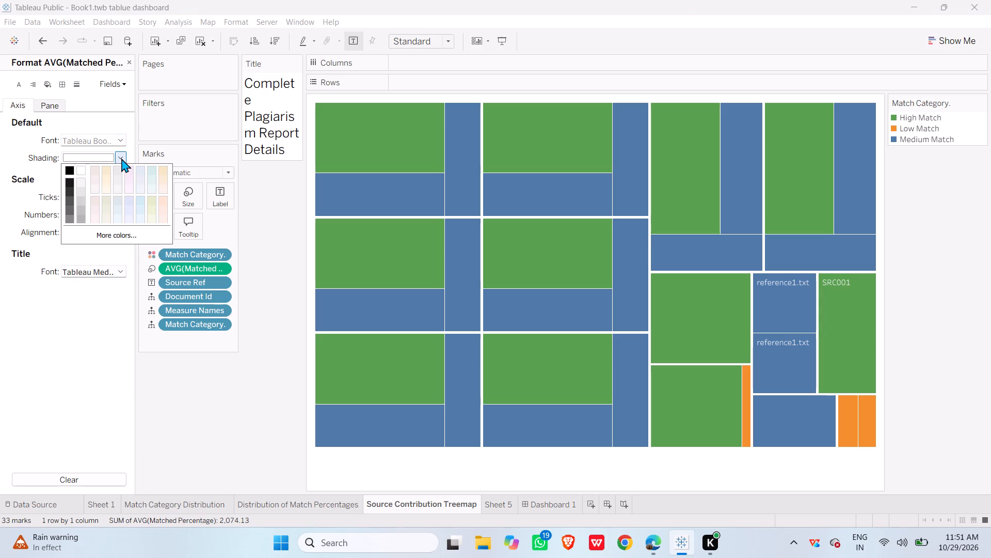
click(216, 405)
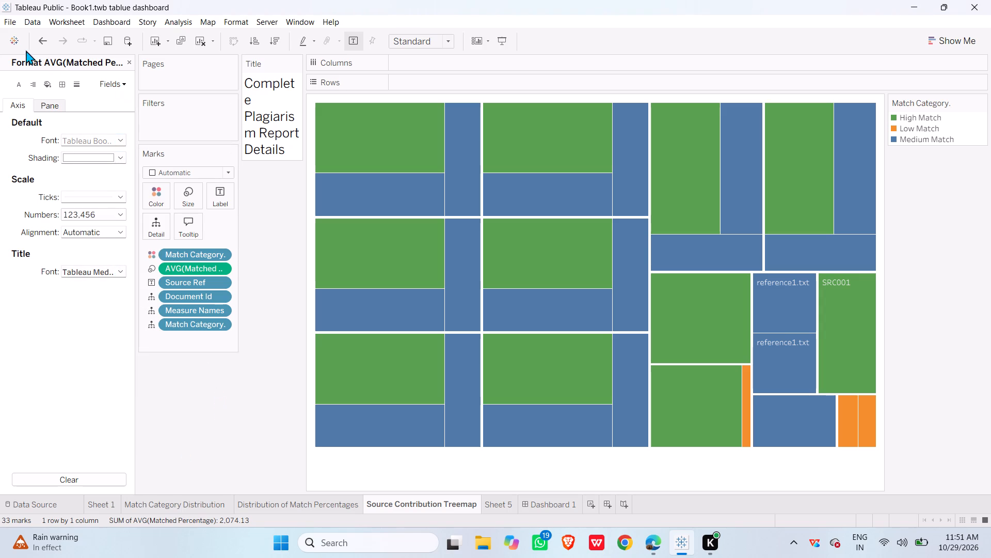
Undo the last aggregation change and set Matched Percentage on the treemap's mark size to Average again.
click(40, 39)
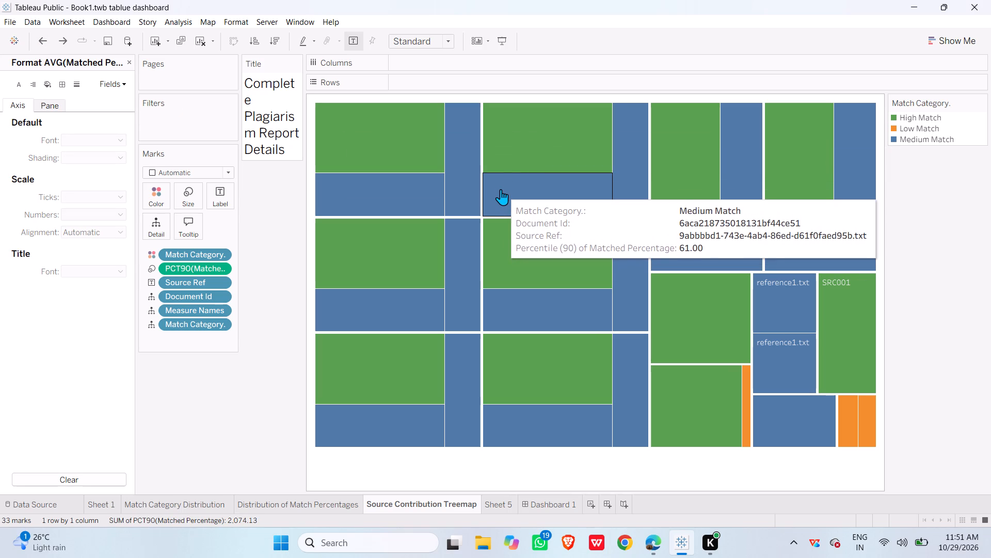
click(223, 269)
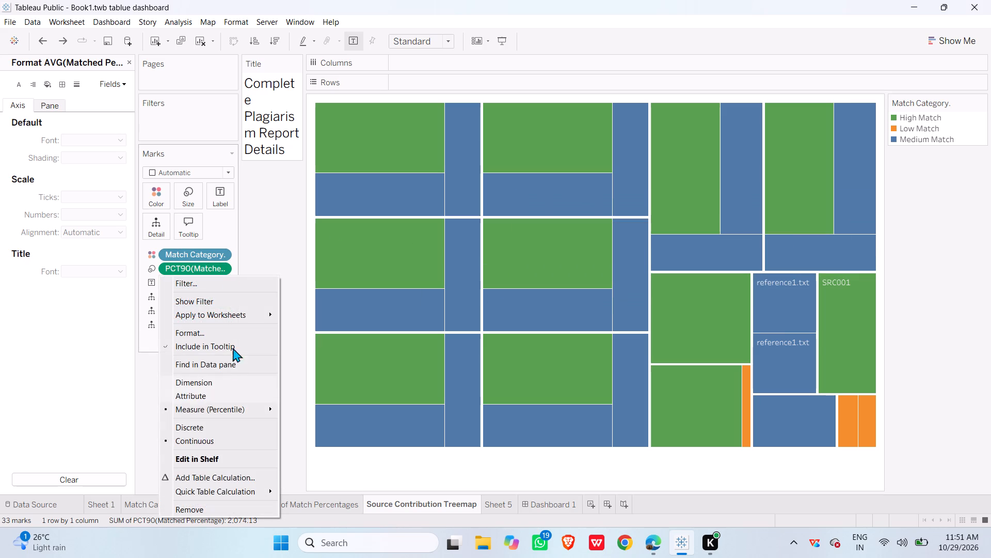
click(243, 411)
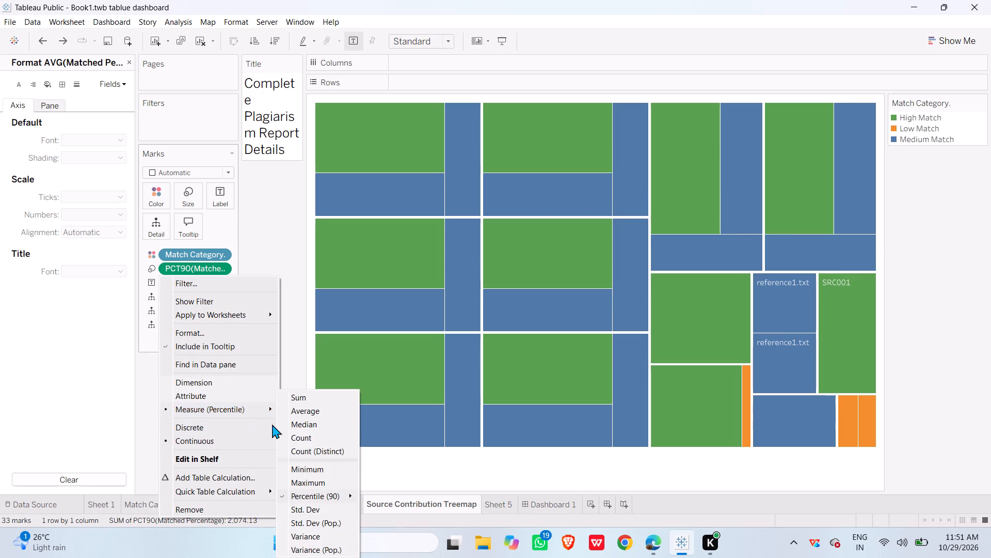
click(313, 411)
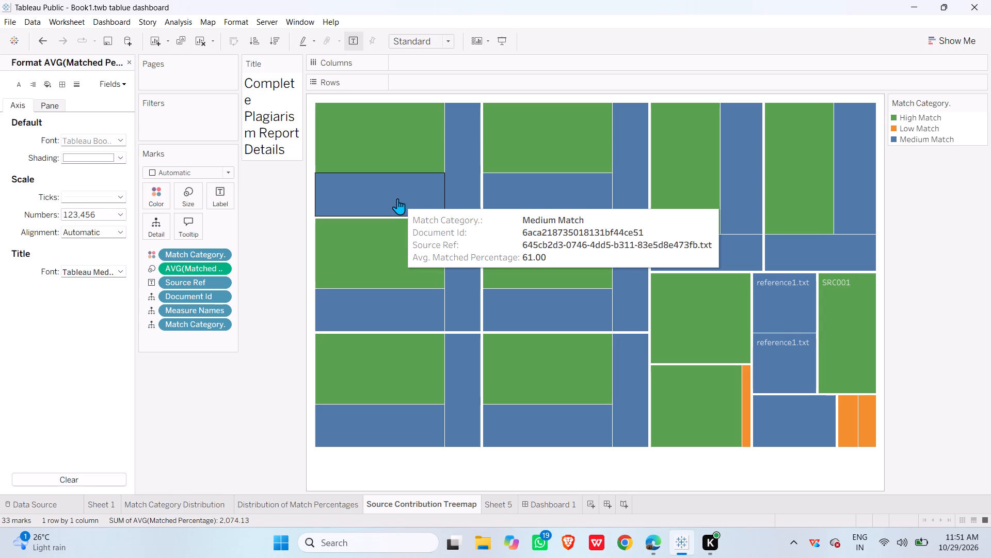
click(648, 551)
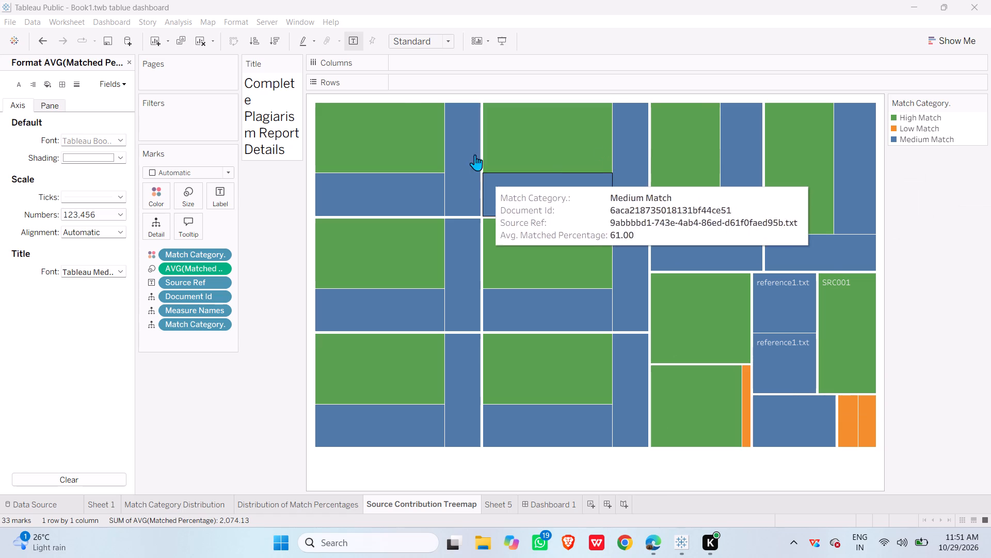
scroll(484, 137, down, 3)
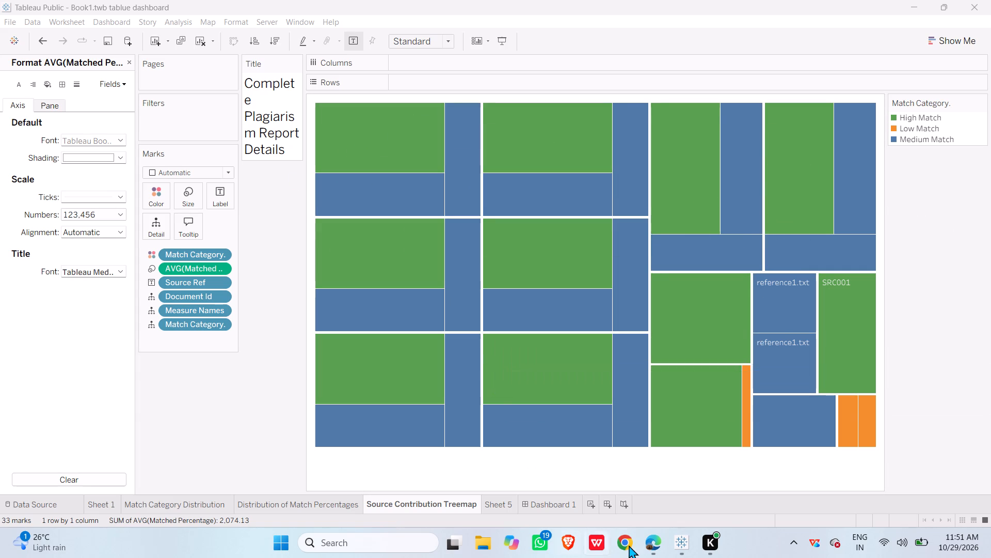
click(656, 547)
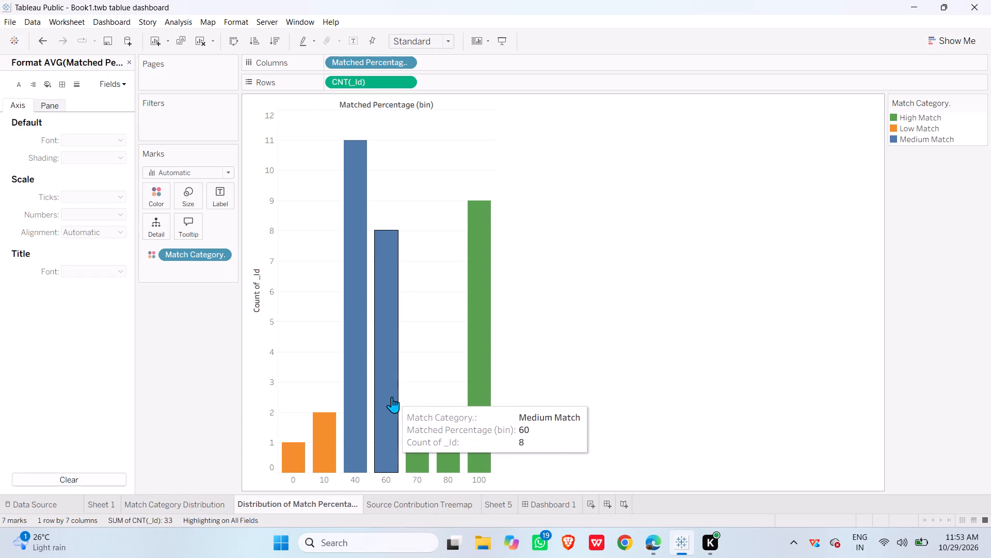
On the Source Contribution Treemap sheet, close the formatting pane and add the Updated At field to the treemap's marks as detail.
click(410, 498)
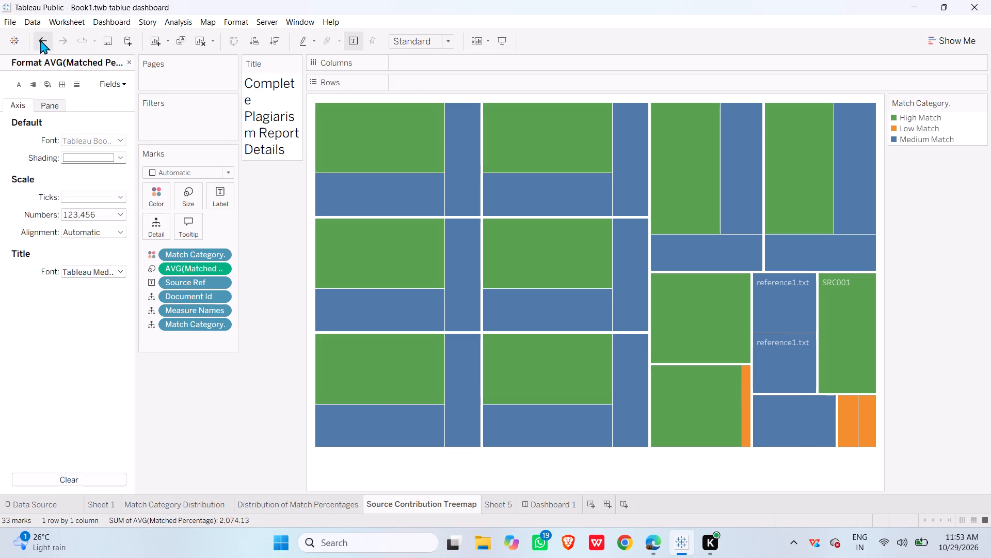
click(125, 63)
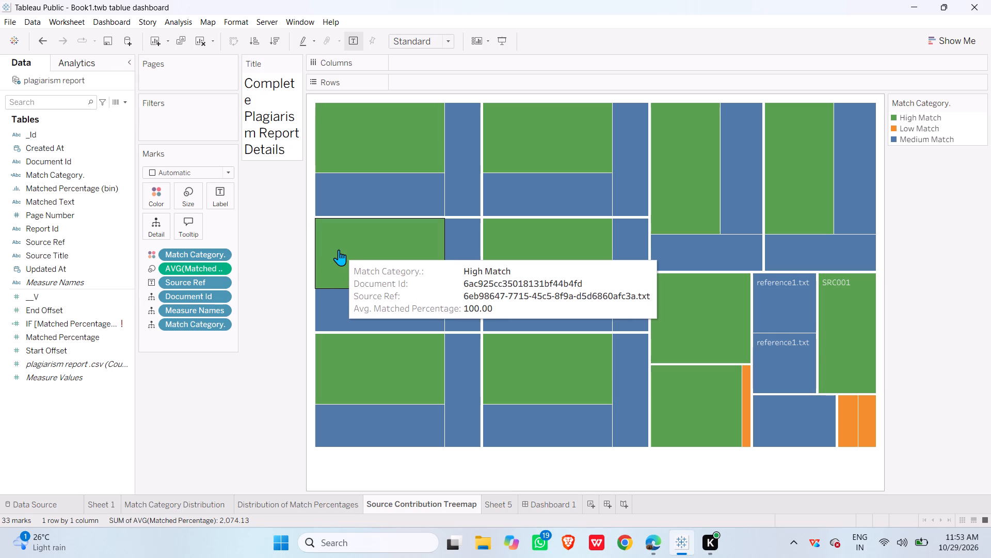
drag(67, 265, 165, 325)
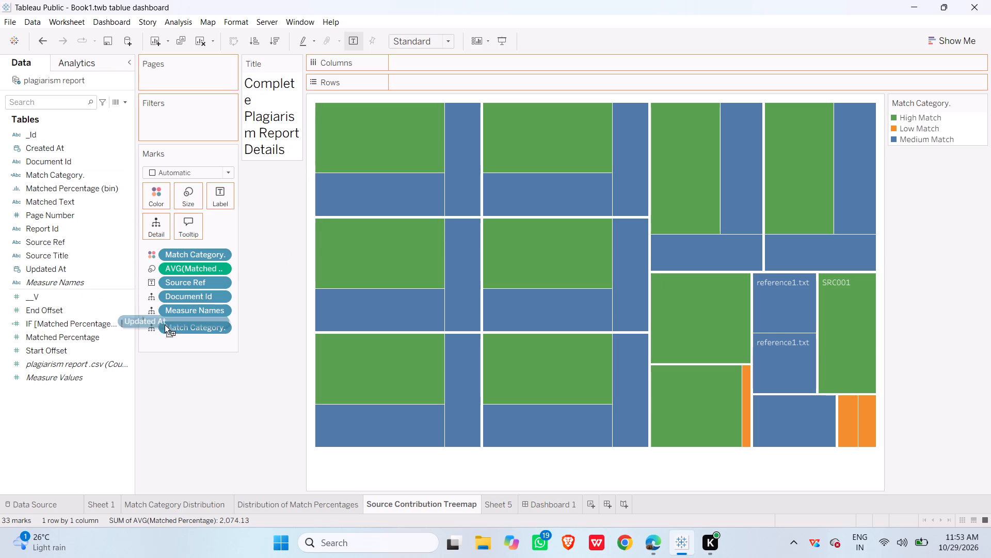
drag(165, 325, 199, 336)
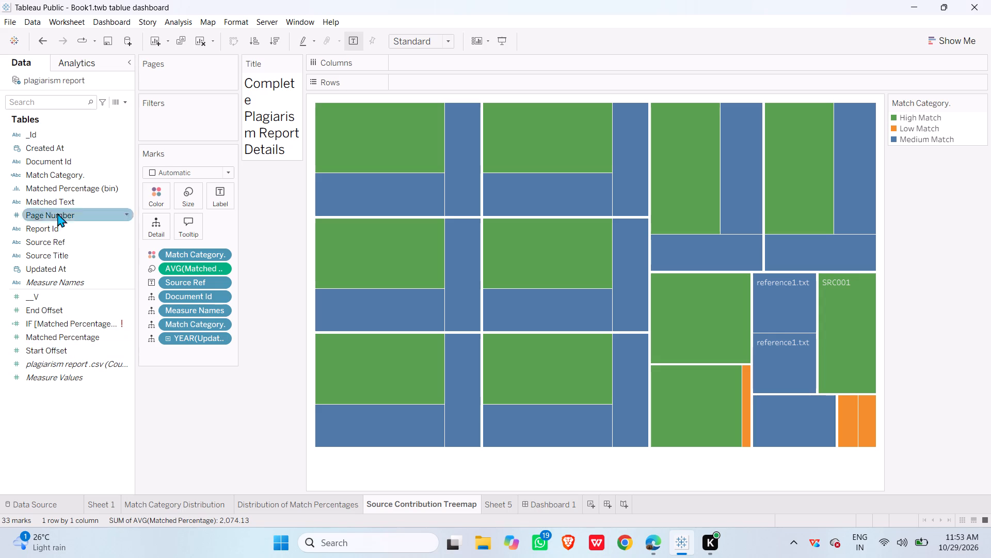
Add Created At and another Measure Names field as details on the treemap's marks.
drag(62, 150, 194, 355)
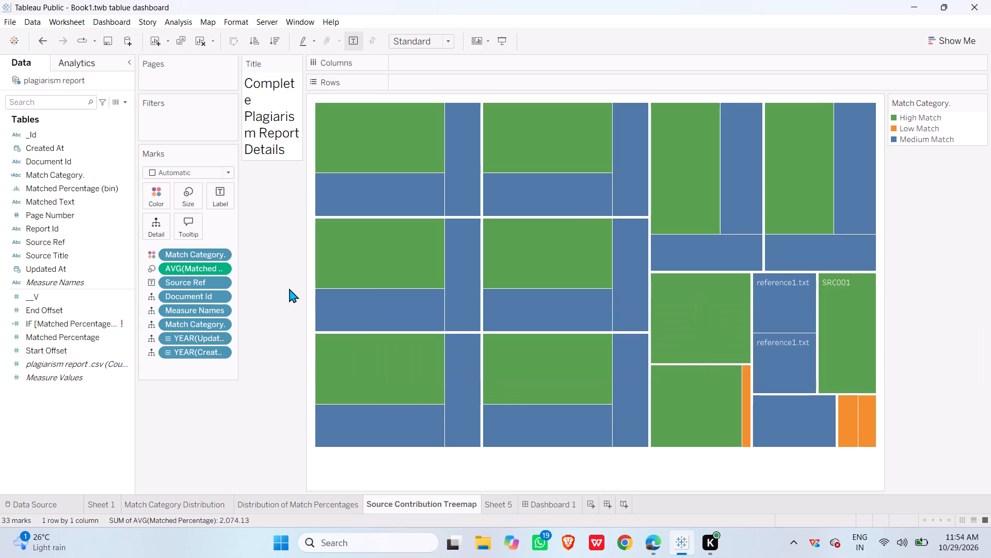
drag(79, 280, 149, 309)
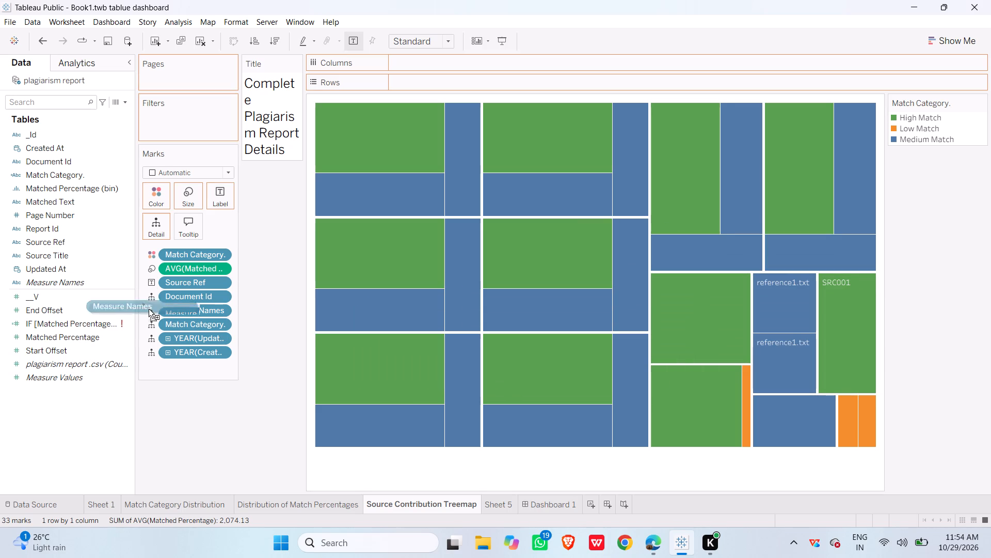
drag(149, 309, 198, 362)
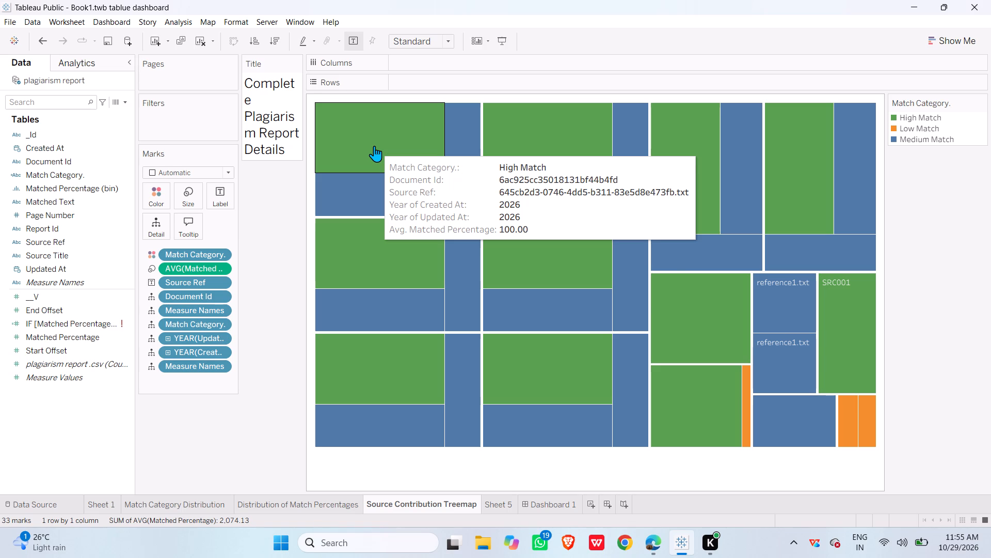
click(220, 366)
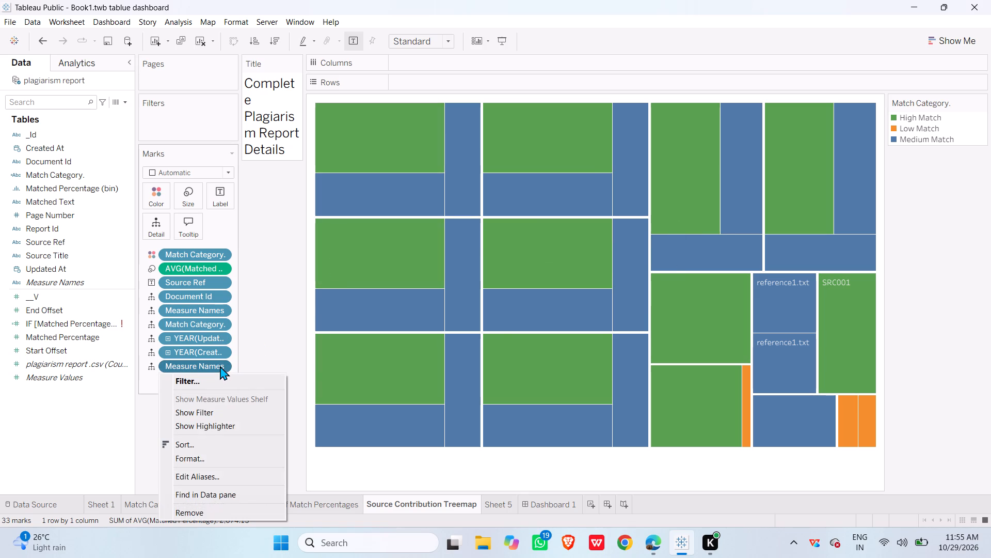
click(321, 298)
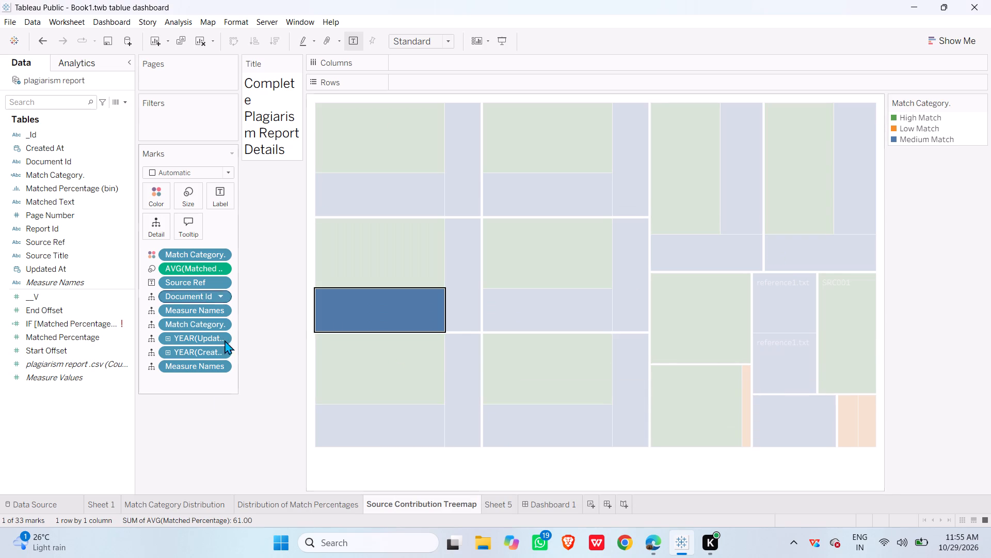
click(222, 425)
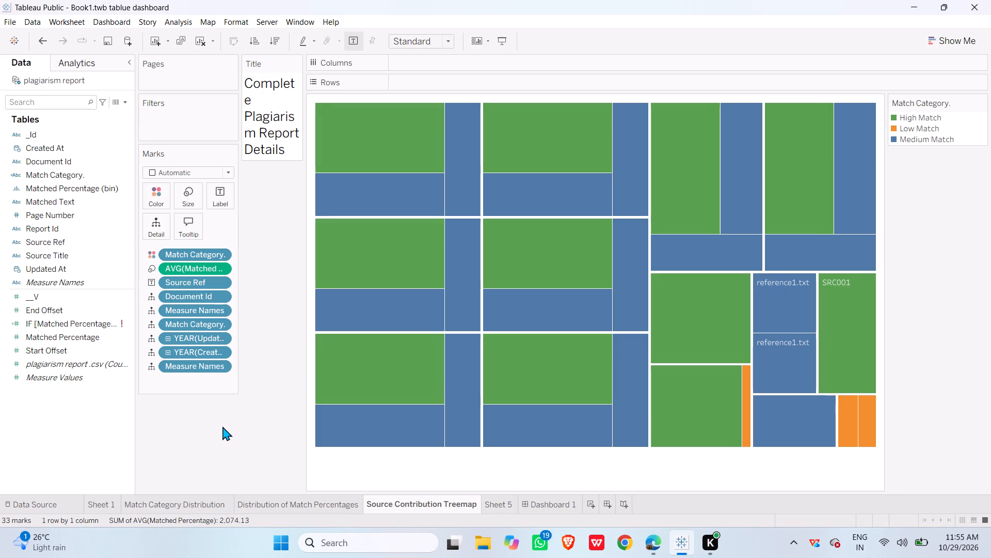
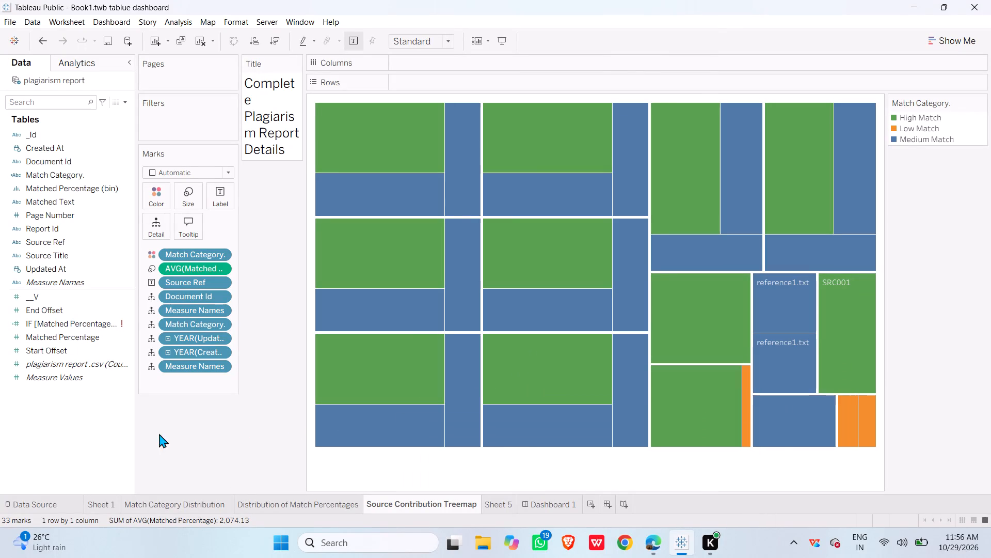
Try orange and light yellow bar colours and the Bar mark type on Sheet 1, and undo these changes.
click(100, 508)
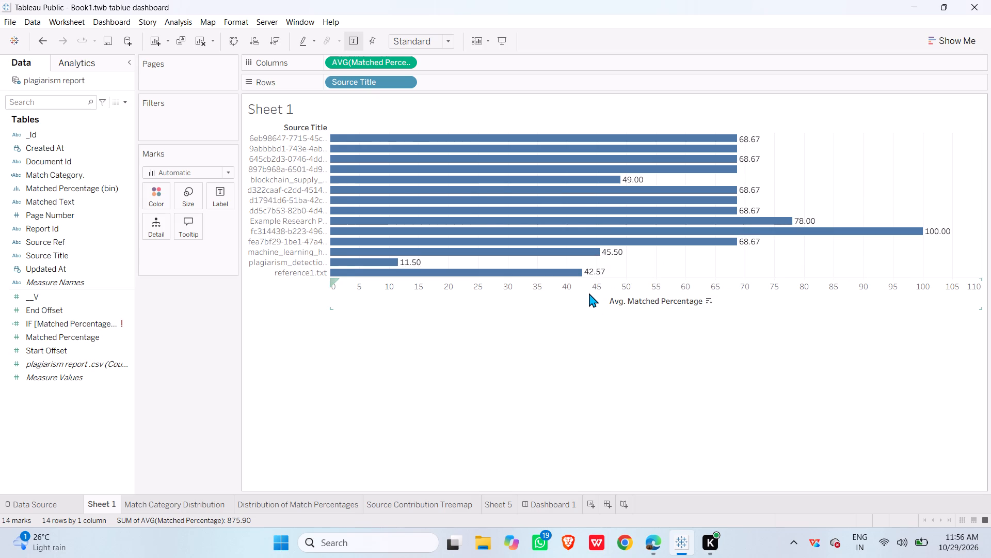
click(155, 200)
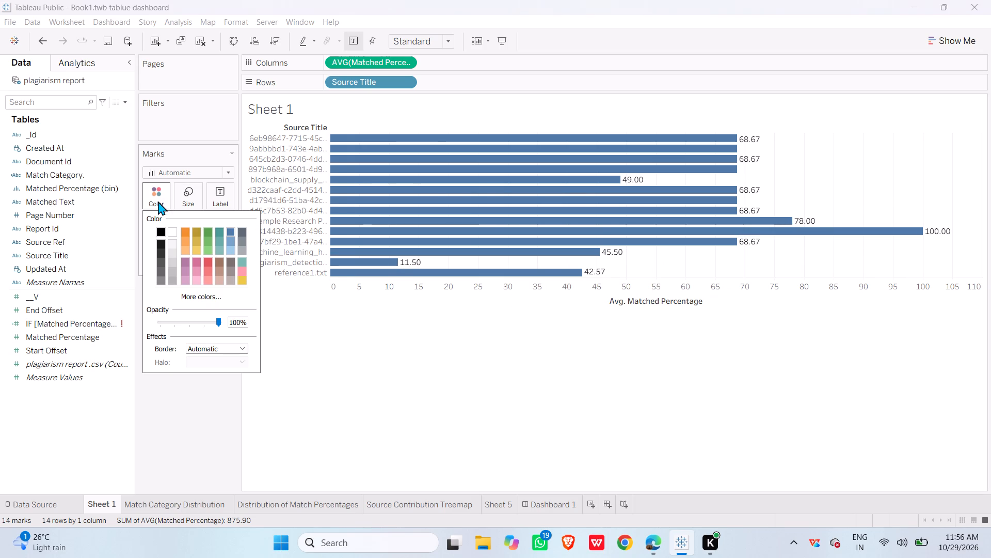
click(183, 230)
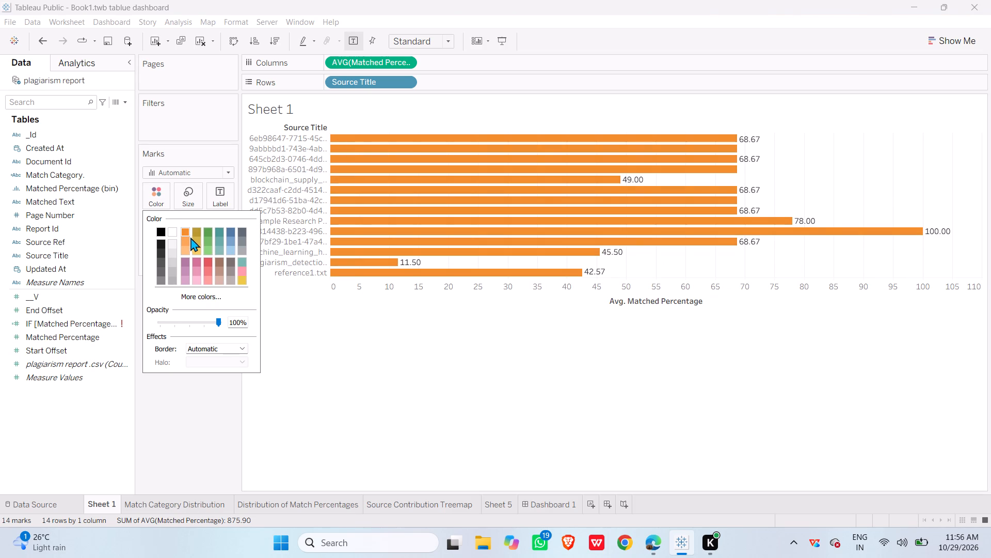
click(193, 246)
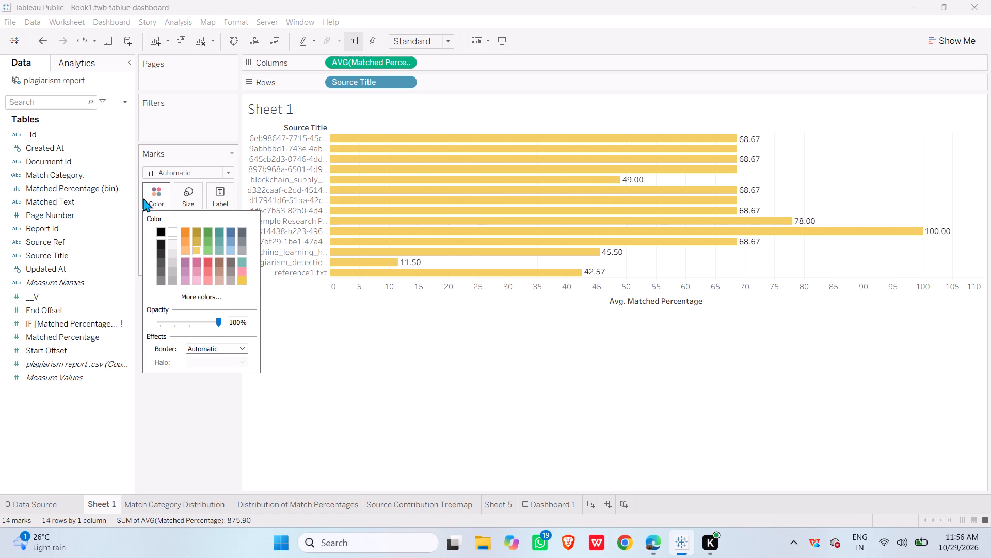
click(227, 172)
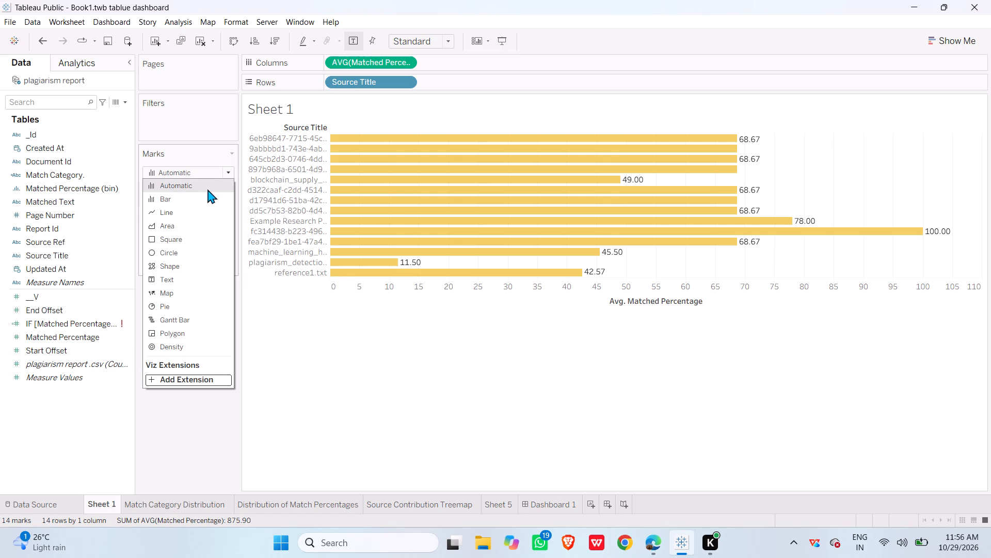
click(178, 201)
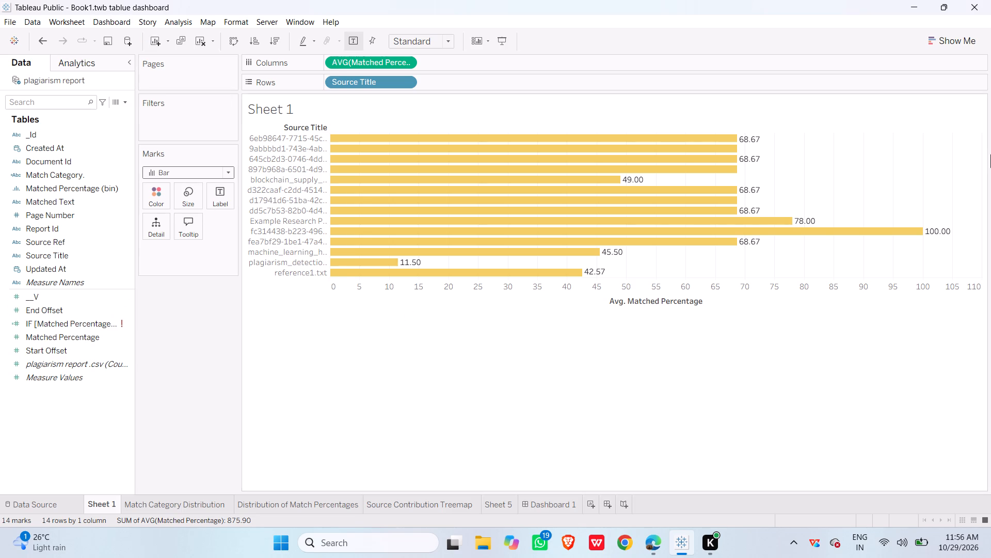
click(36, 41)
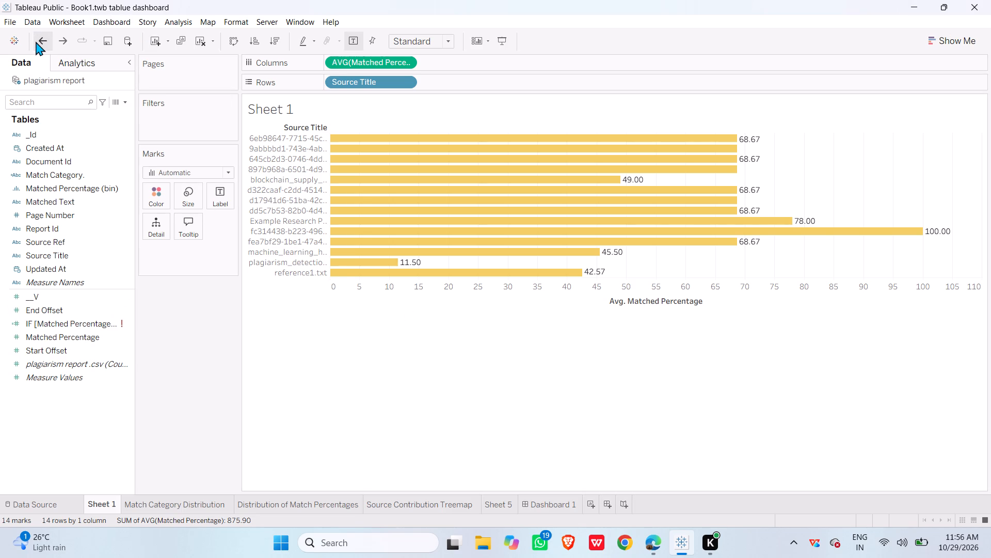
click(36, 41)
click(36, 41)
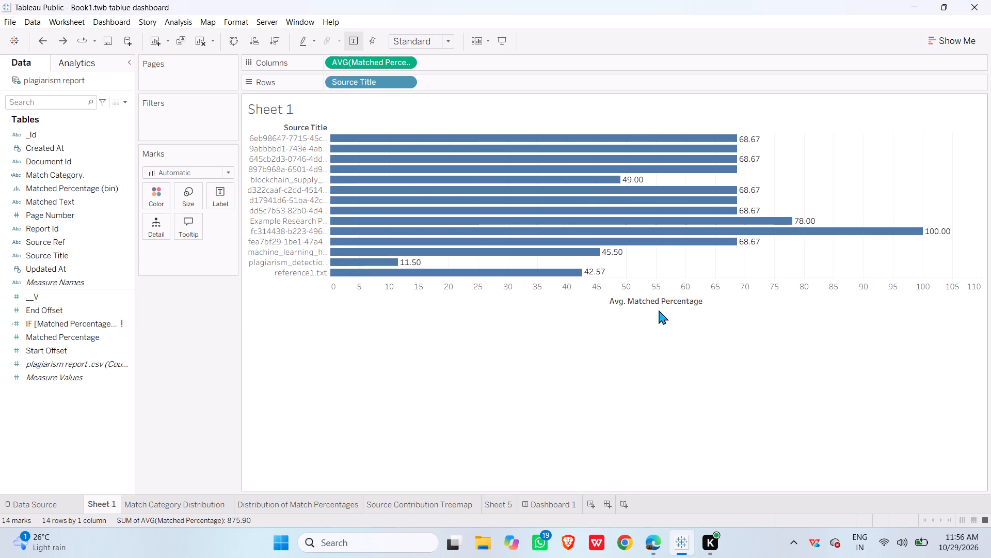
click(209, 507)
click(300, 501)
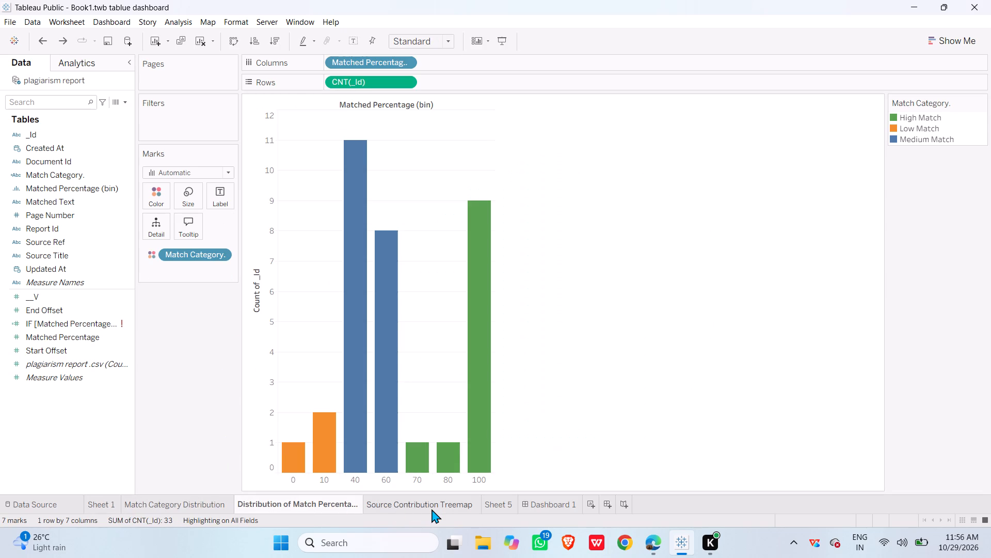
click(431, 508)
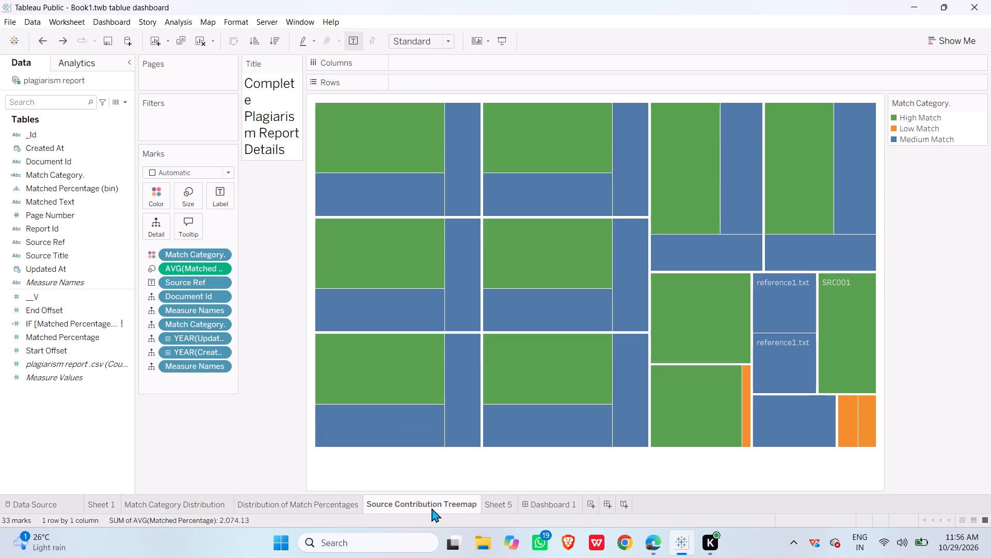
click(546, 503)
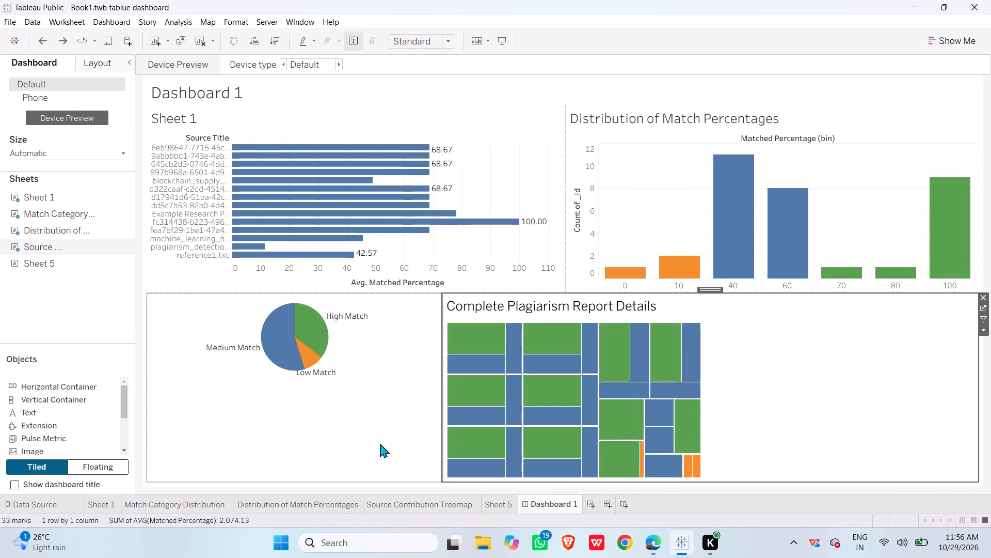
drag(444, 385, 434, 386)
drag(430, 388, 430, 388)
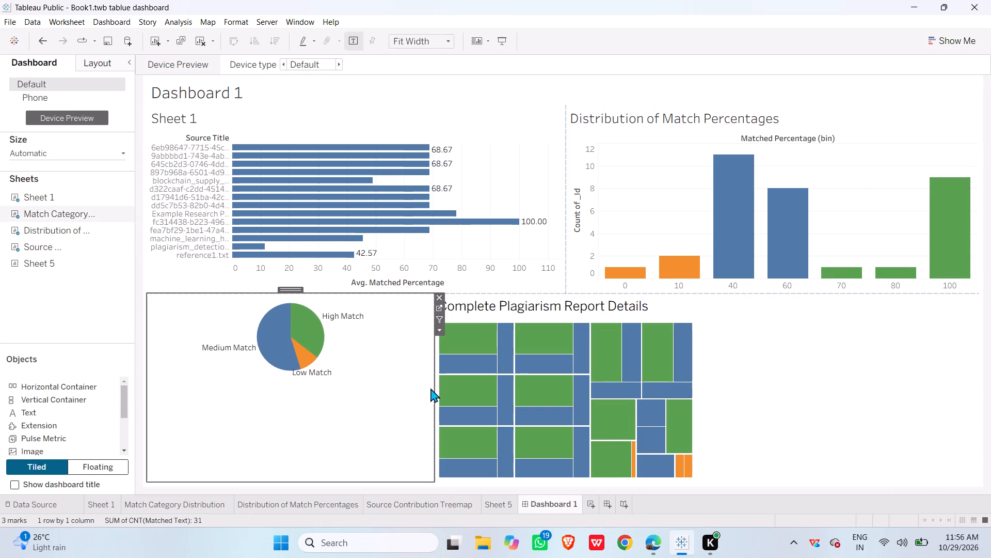
drag(430, 388, 456, 388)
drag(435, 398, 586, 392)
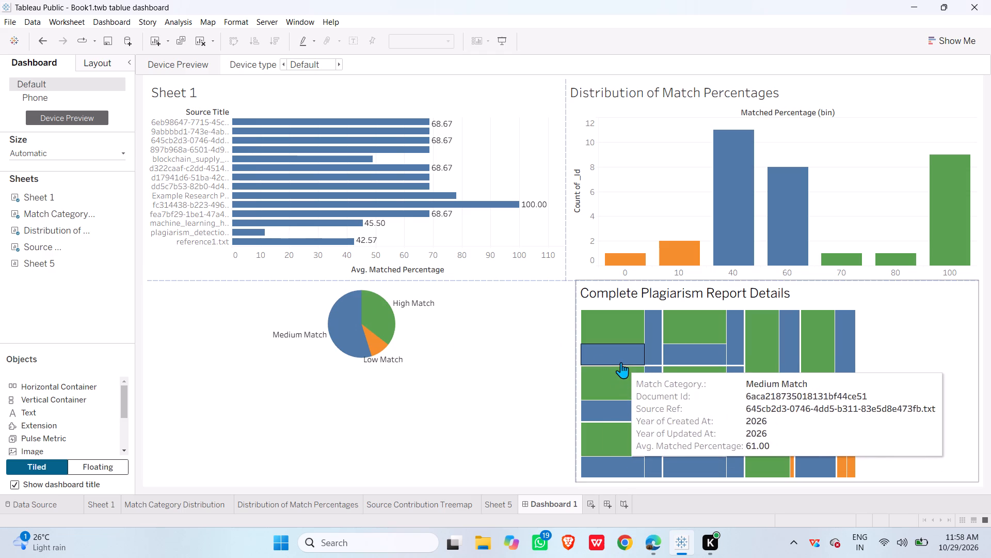
Check the ChatGPT conversation briefly, and inspect the Sheet 1 bars, match distribution chart and pie chart on the Tableau dashboard.
click(658, 548)
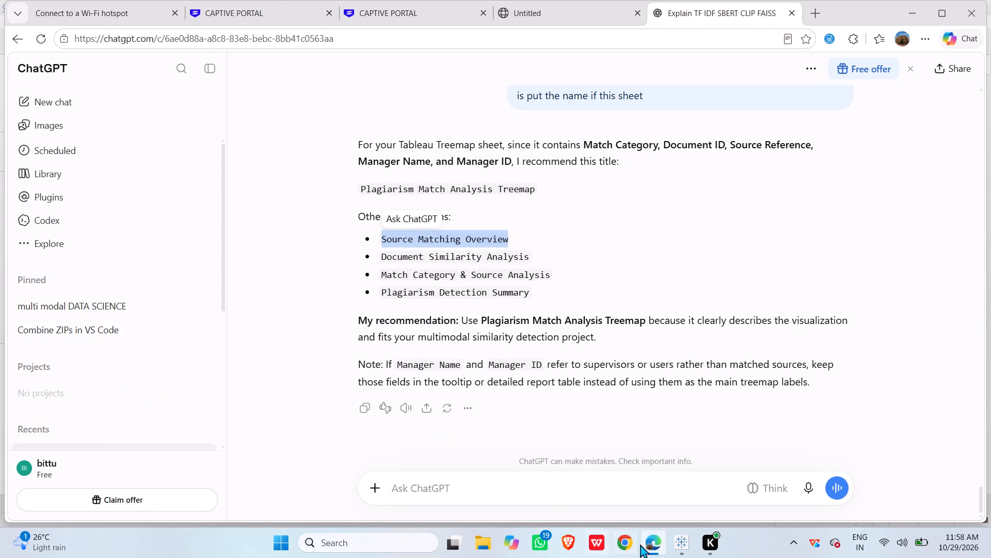
click(674, 543)
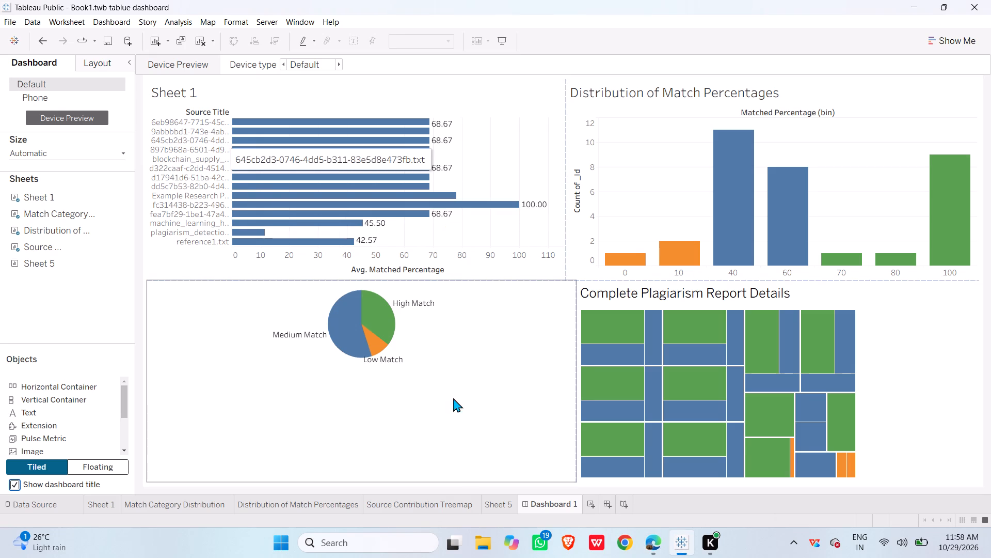
click(618, 206)
click(392, 165)
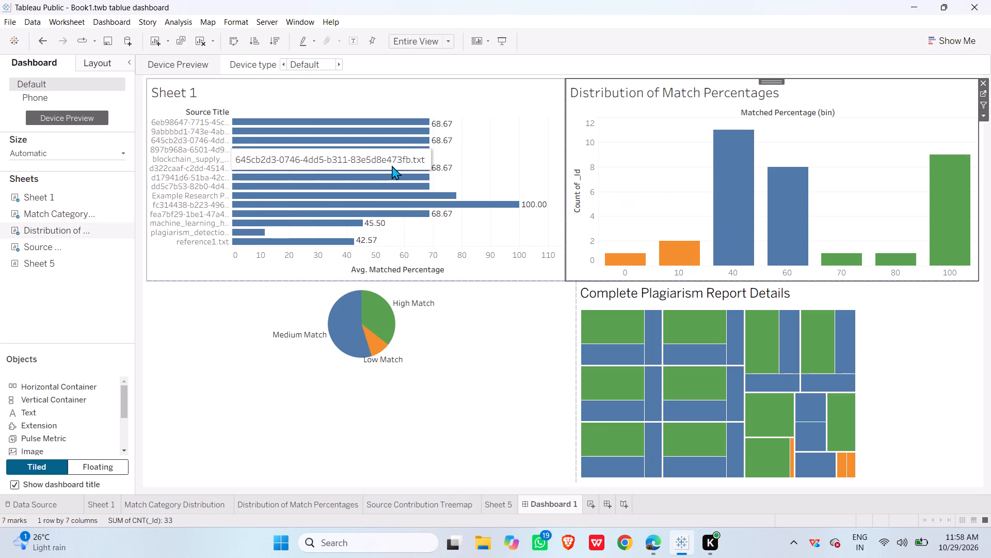
click(374, 130)
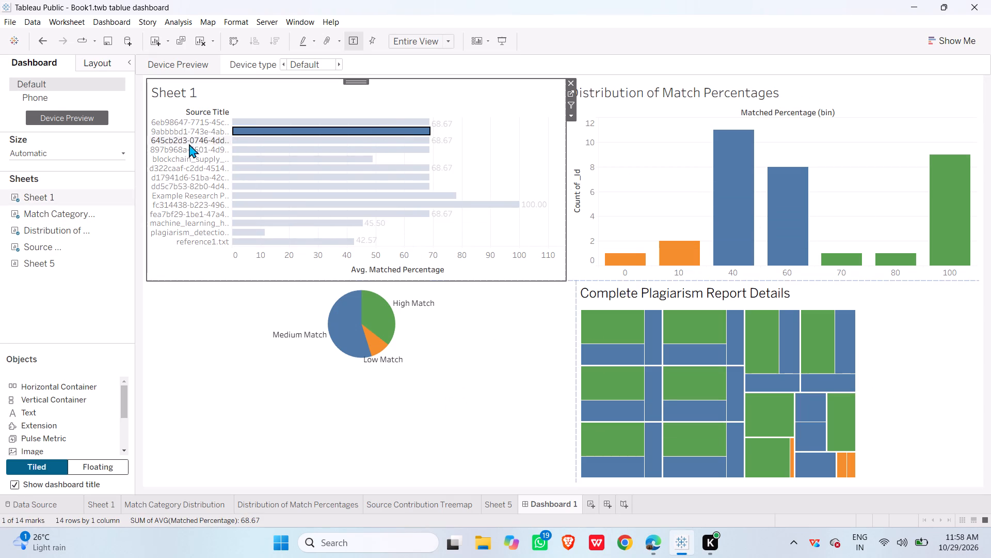
click(367, 254)
click(521, 399)
click(486, 349)
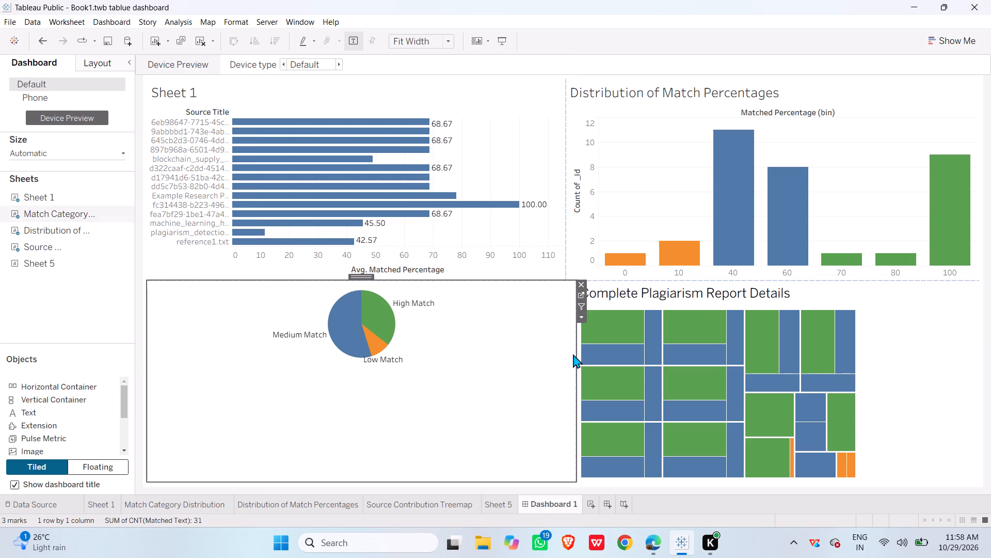
key(shift+super+s)
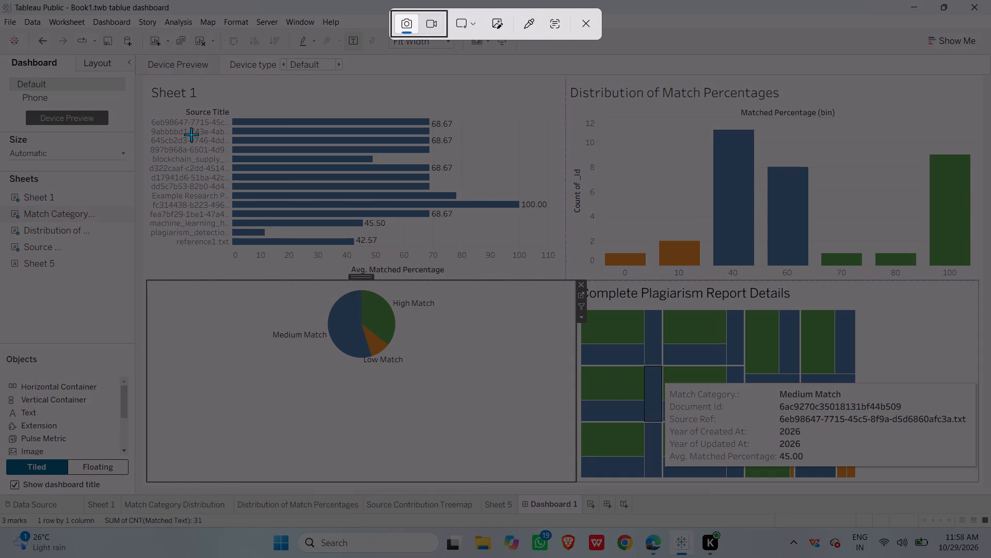
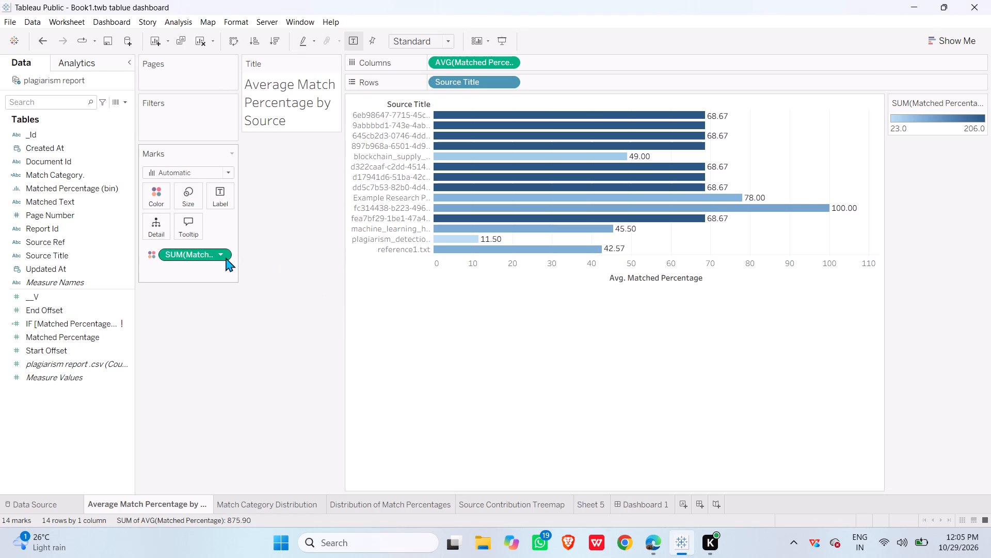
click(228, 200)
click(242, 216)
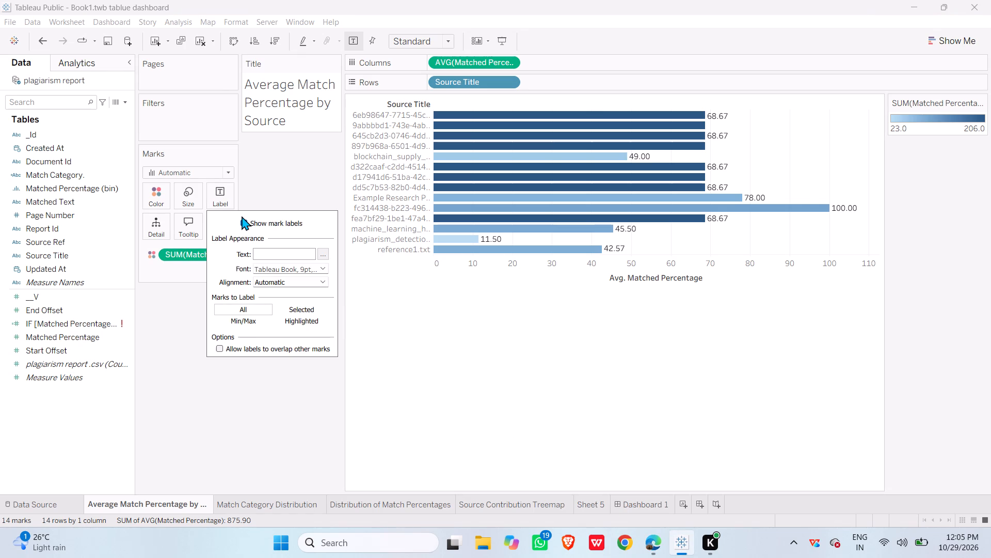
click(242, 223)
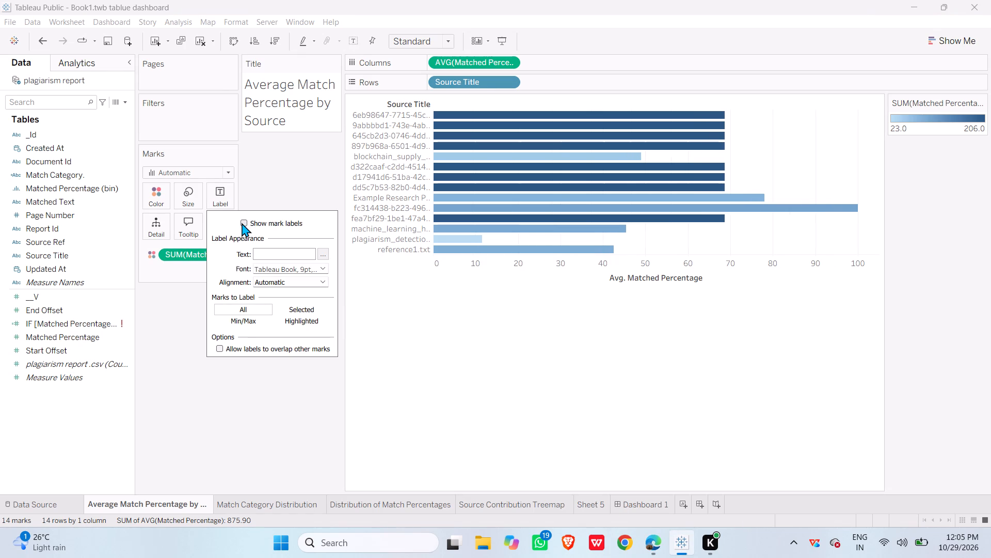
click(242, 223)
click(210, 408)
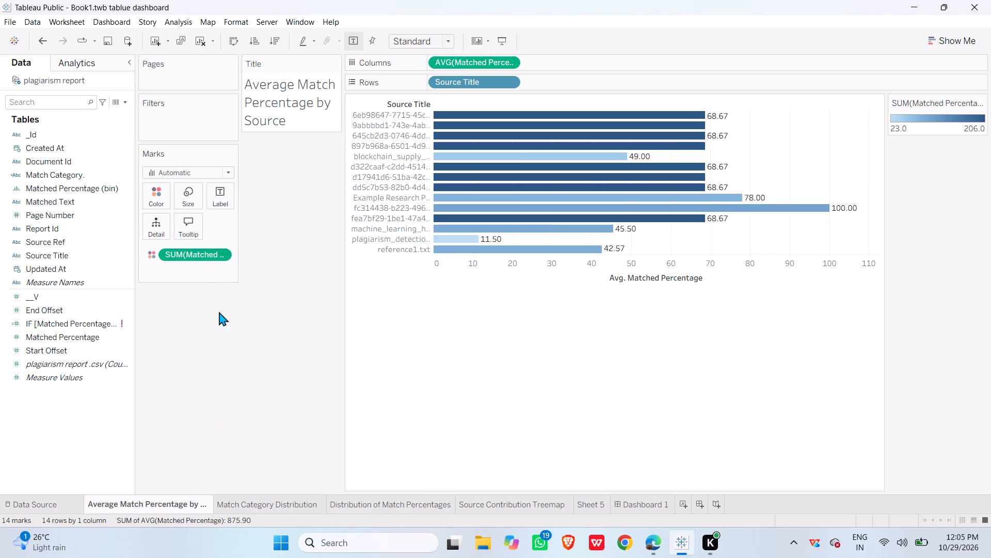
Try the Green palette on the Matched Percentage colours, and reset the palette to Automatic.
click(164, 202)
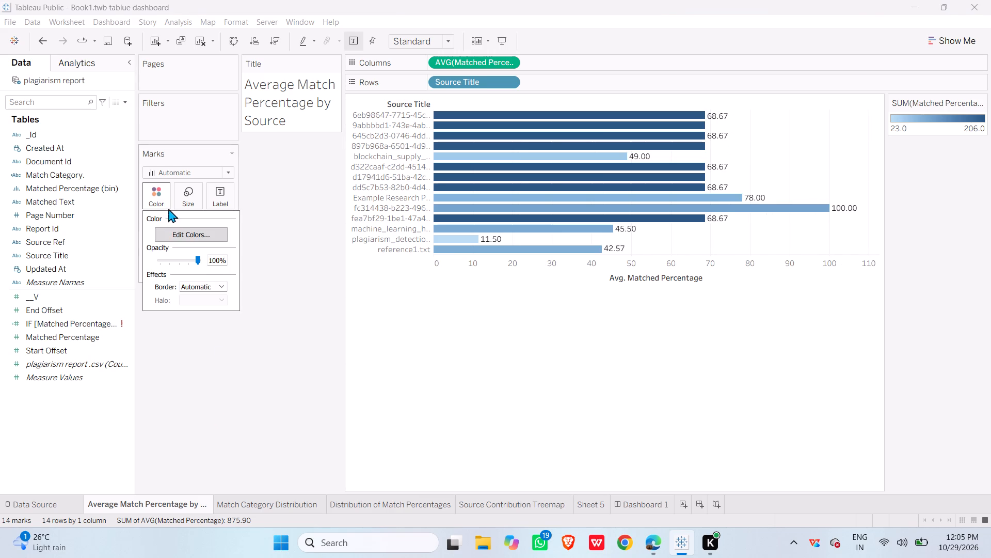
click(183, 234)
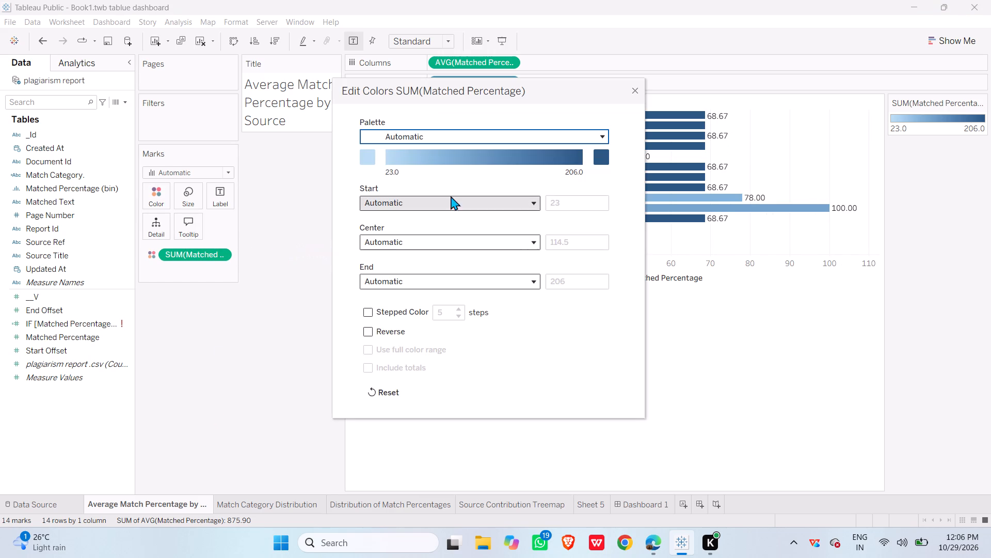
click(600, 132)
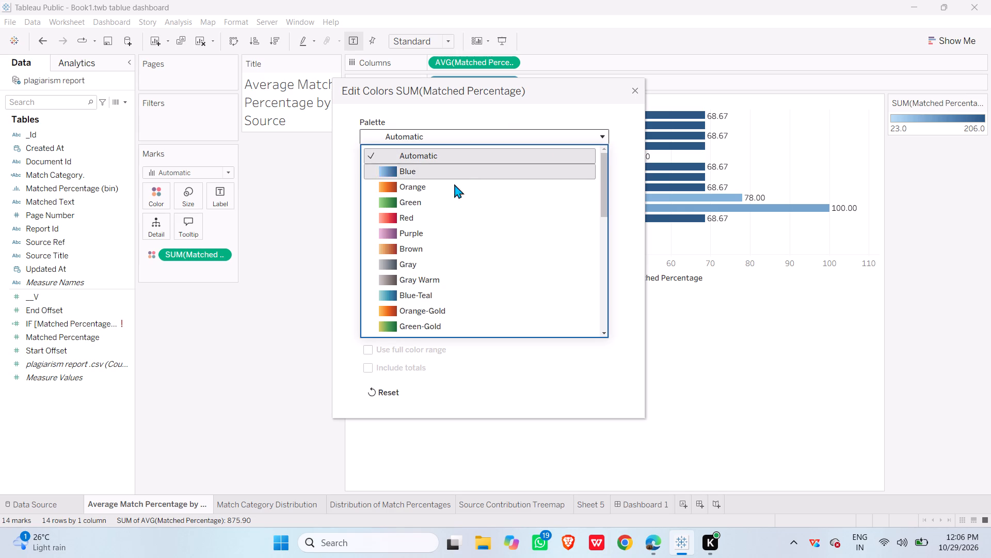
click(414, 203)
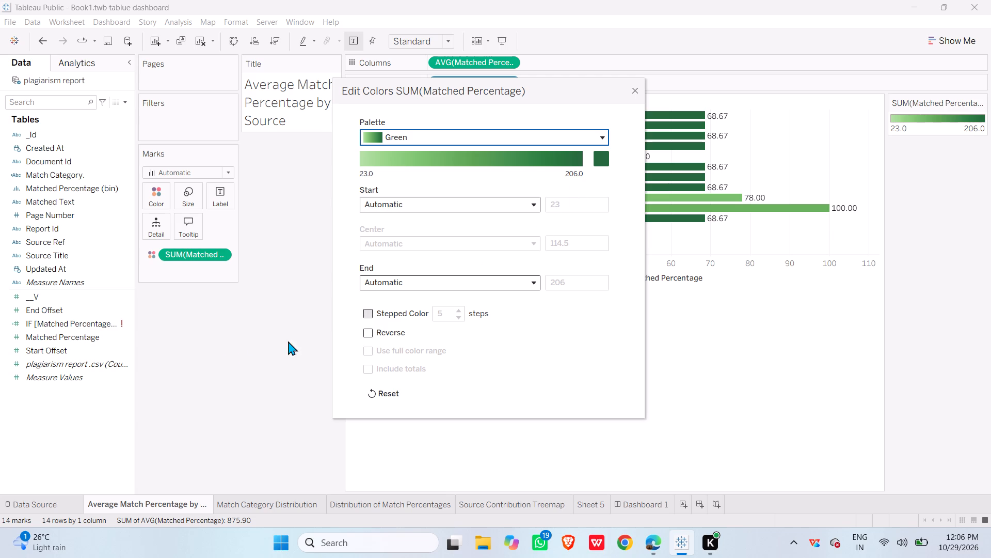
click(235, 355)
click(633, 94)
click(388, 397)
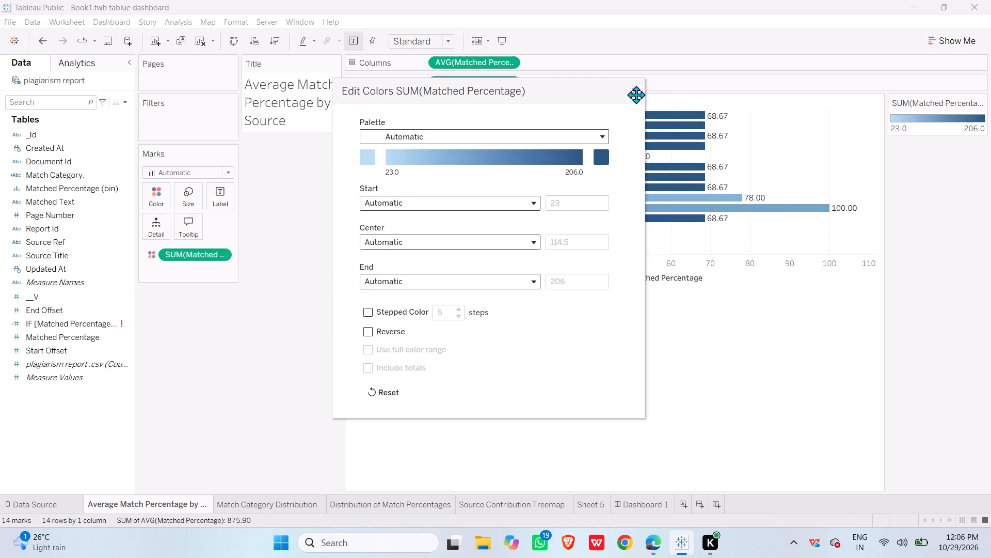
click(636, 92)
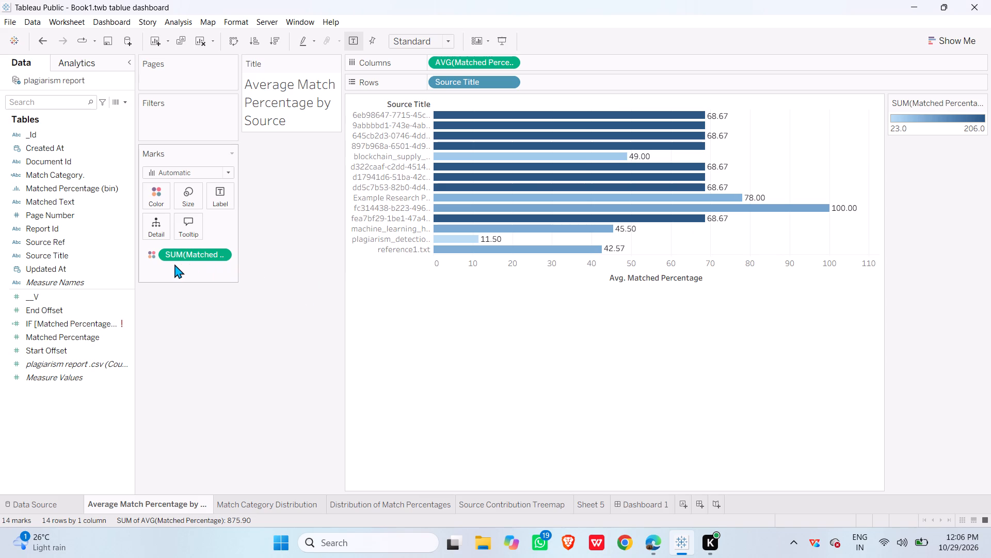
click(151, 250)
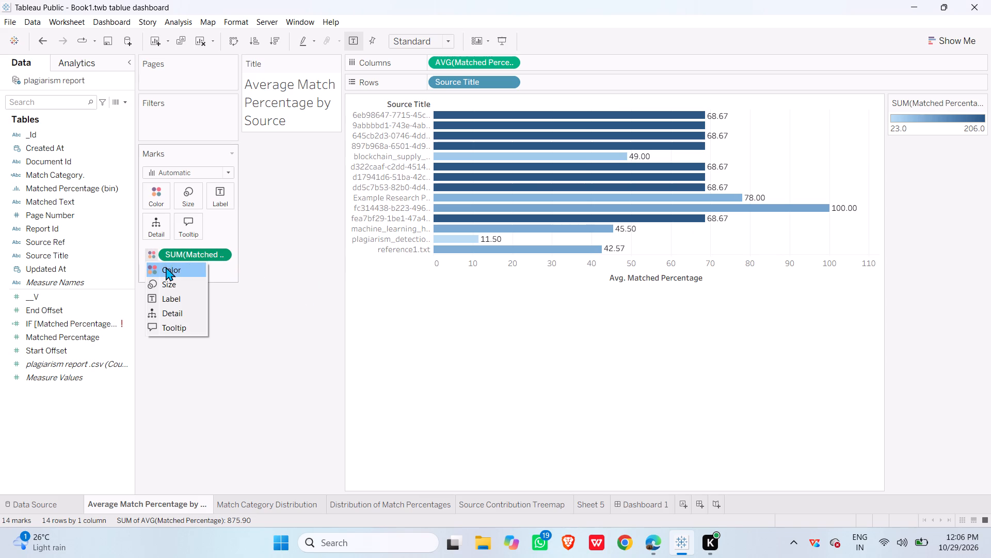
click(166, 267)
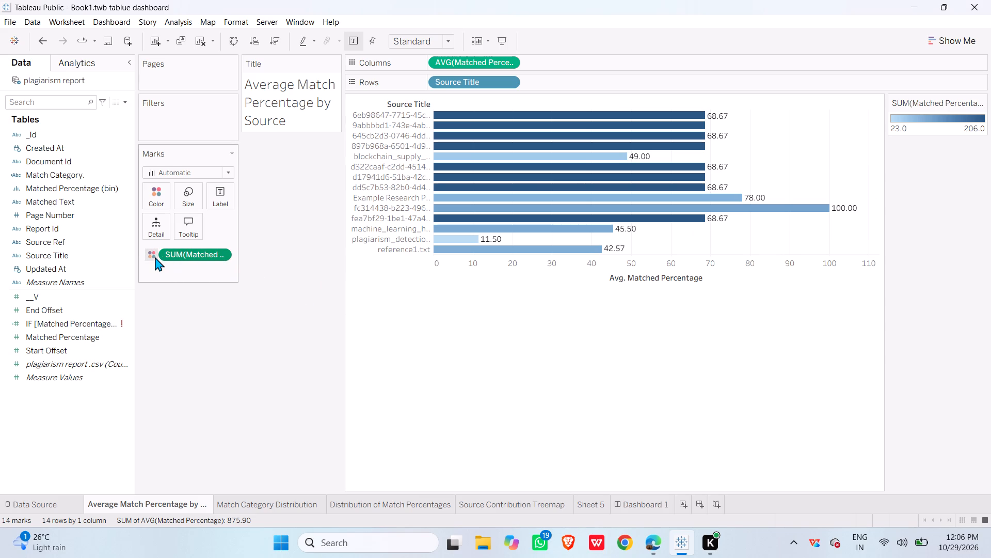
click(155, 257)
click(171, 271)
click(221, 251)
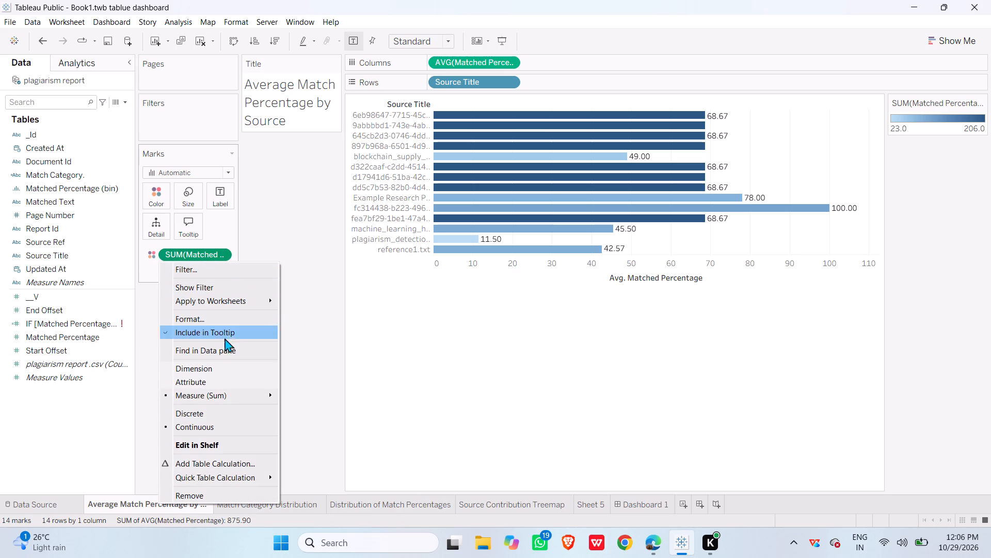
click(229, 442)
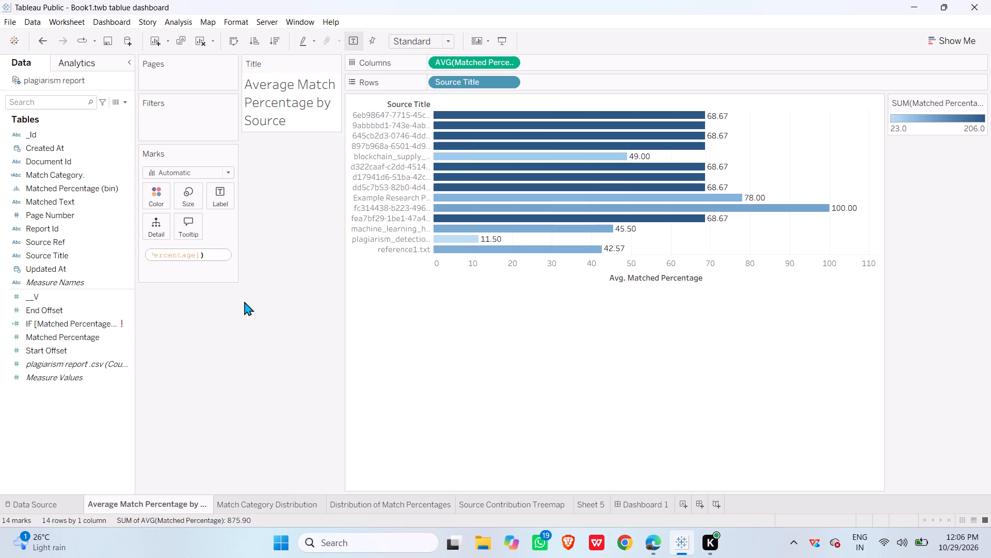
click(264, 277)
Change the SUM(Matched Percentage) mark from Color to Label.
click(157, 256)
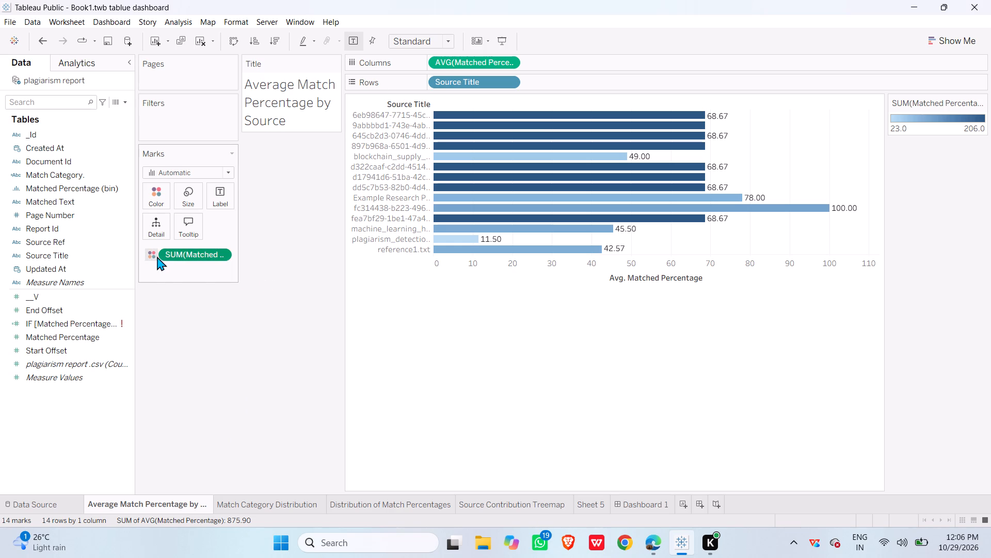
click(178, 297)
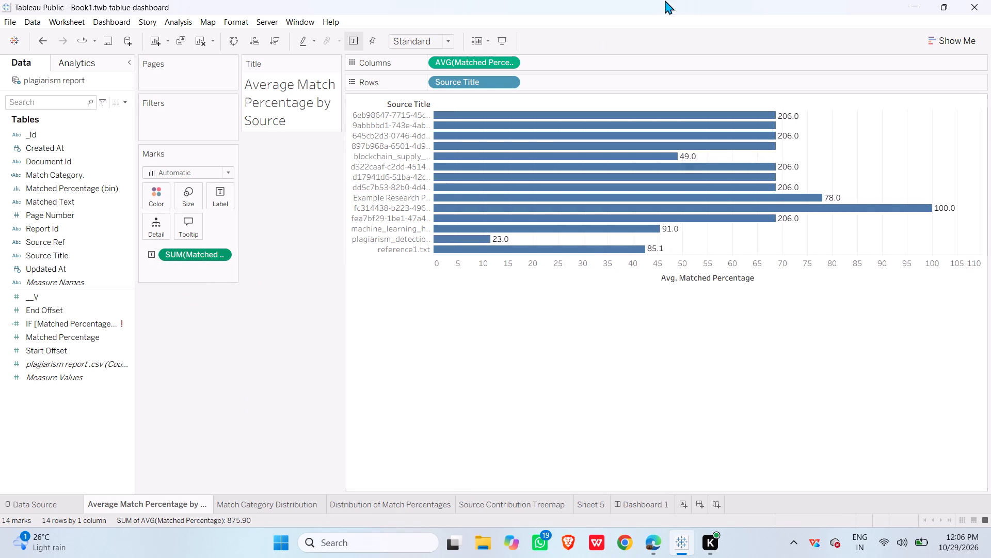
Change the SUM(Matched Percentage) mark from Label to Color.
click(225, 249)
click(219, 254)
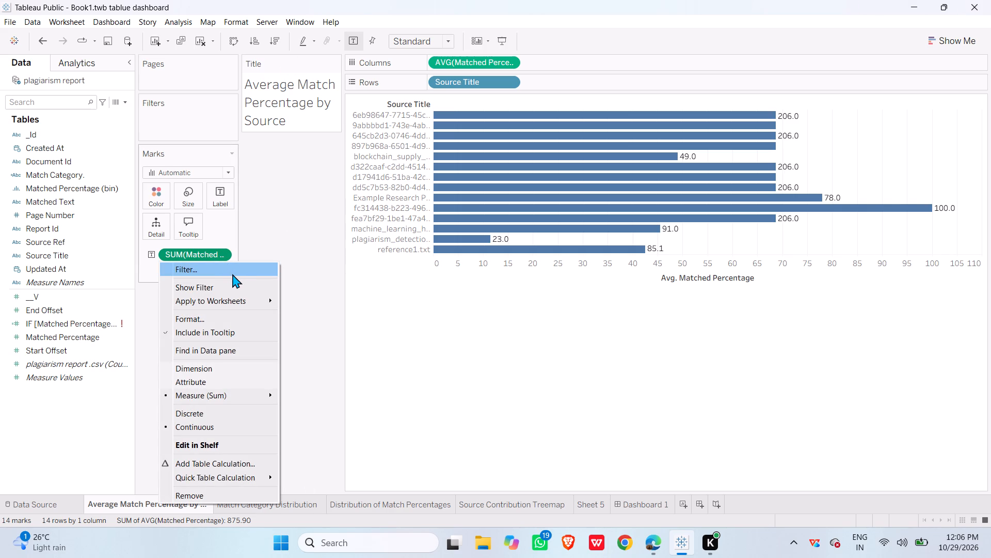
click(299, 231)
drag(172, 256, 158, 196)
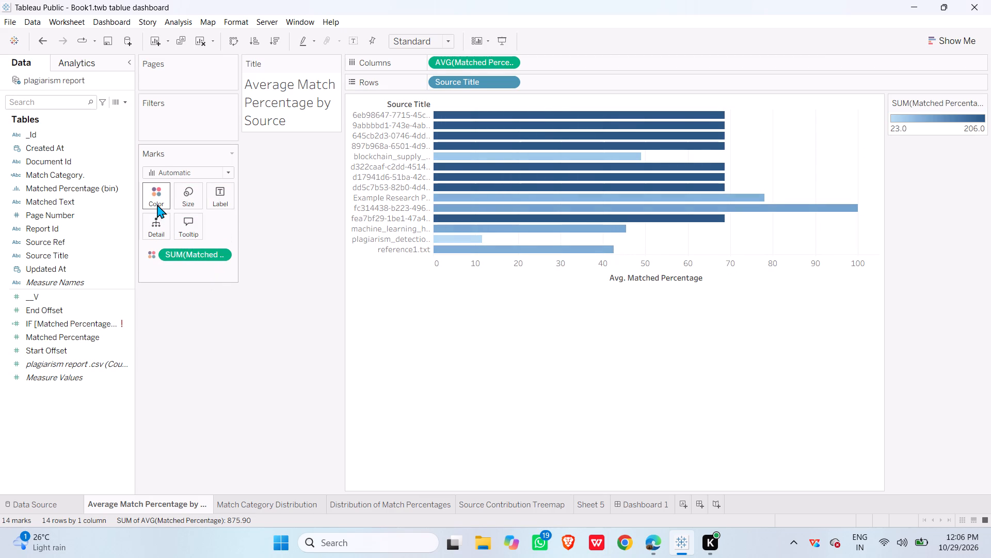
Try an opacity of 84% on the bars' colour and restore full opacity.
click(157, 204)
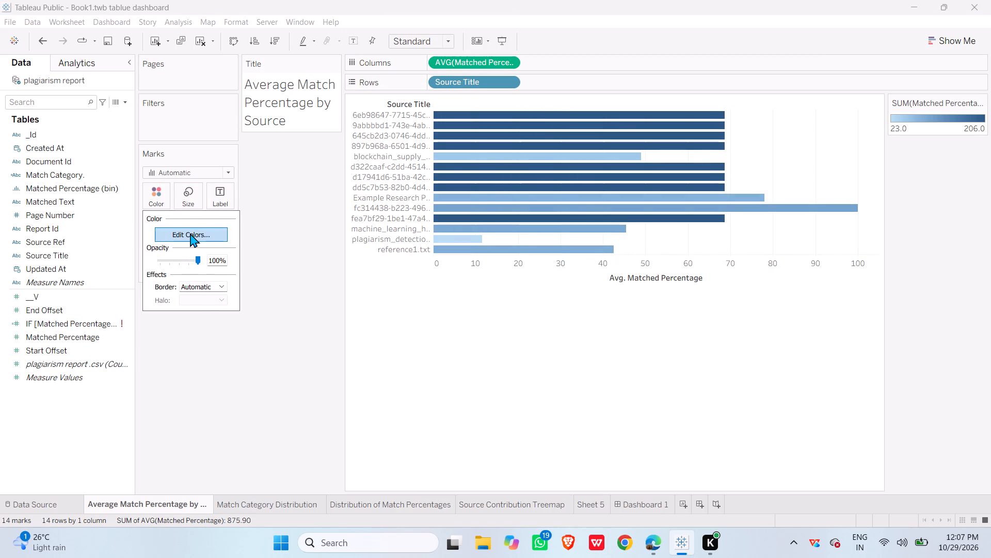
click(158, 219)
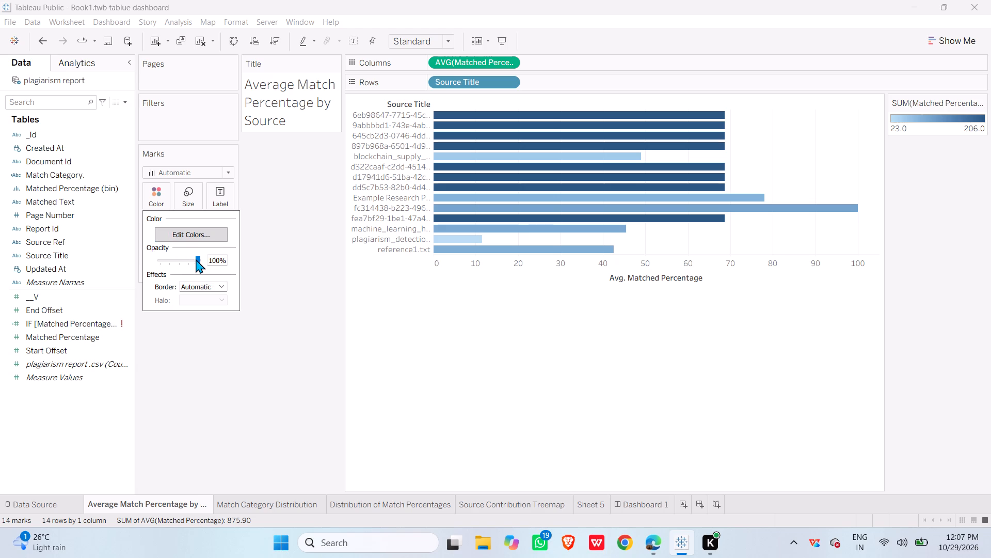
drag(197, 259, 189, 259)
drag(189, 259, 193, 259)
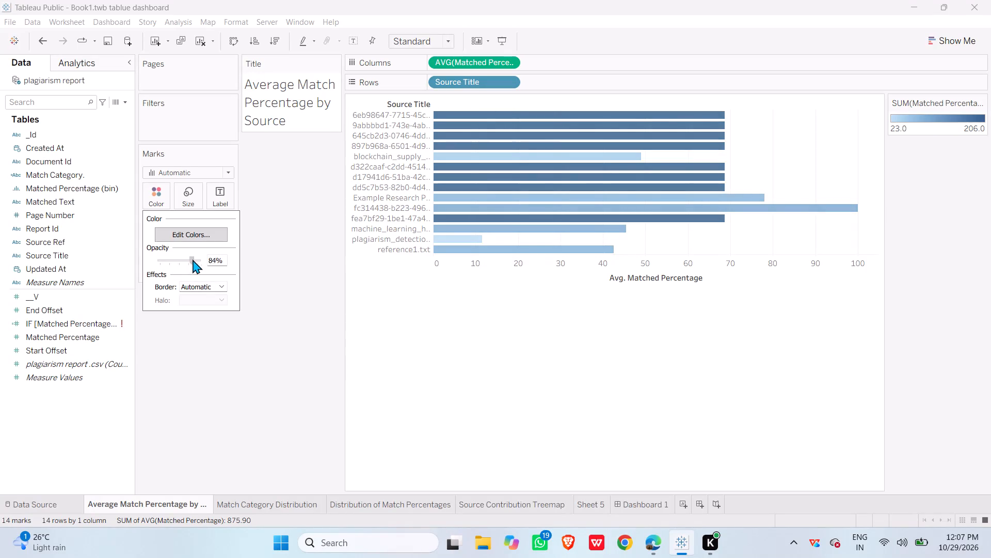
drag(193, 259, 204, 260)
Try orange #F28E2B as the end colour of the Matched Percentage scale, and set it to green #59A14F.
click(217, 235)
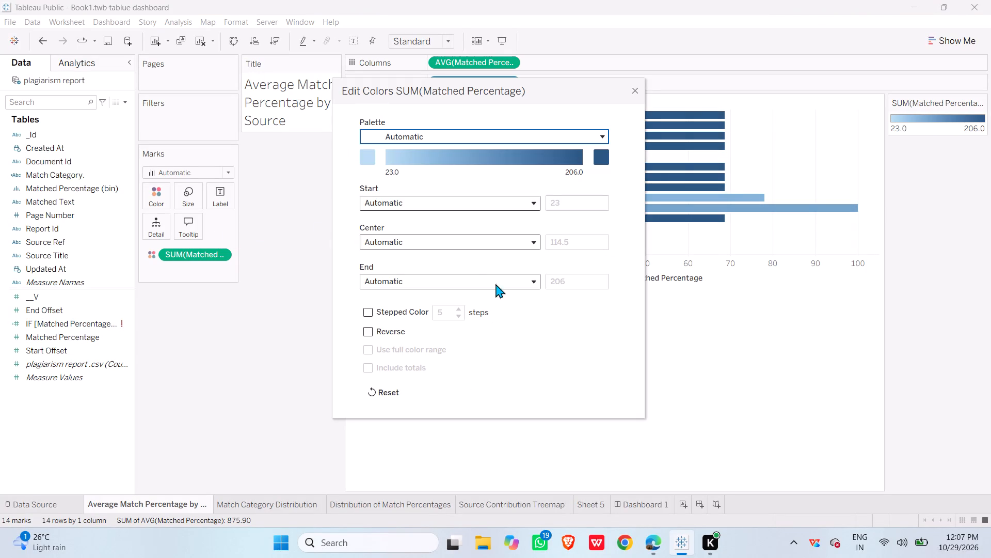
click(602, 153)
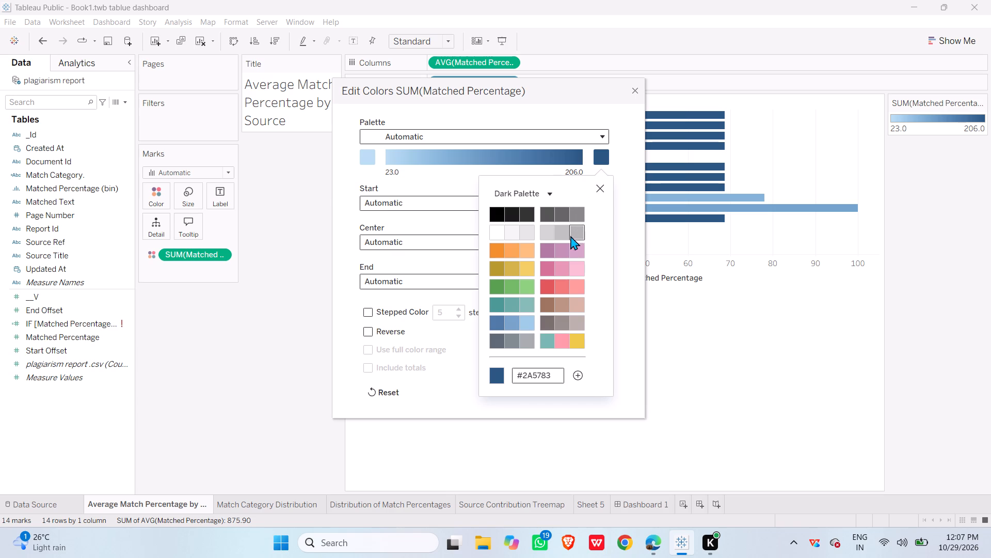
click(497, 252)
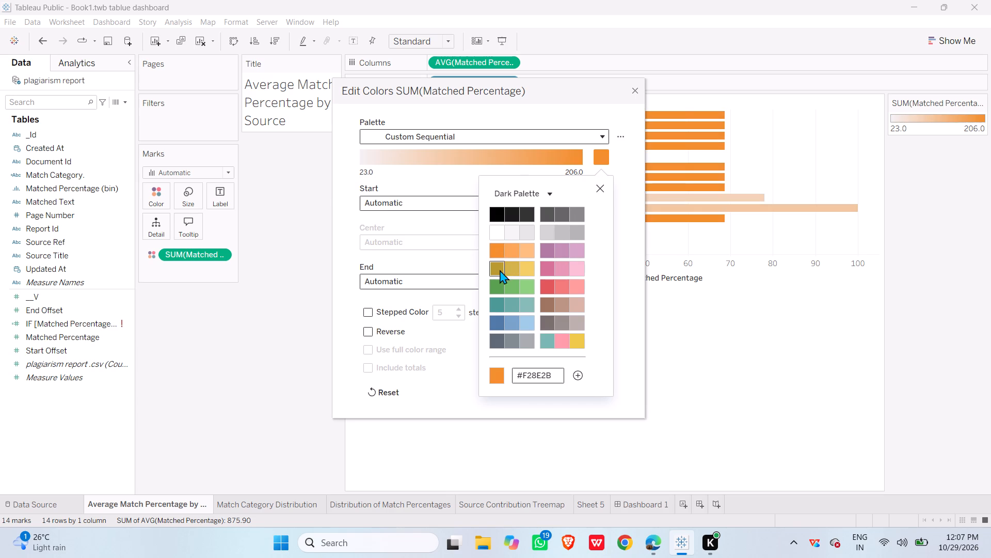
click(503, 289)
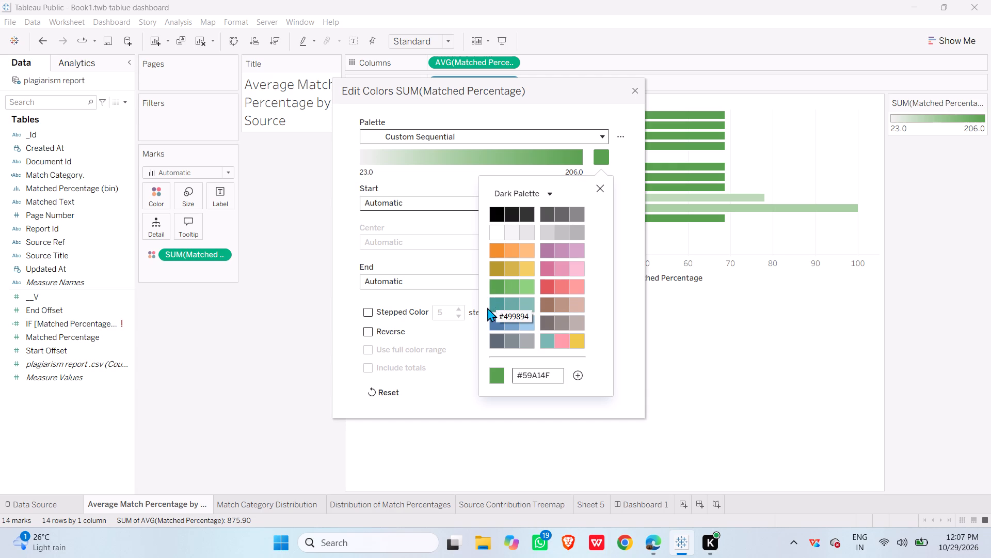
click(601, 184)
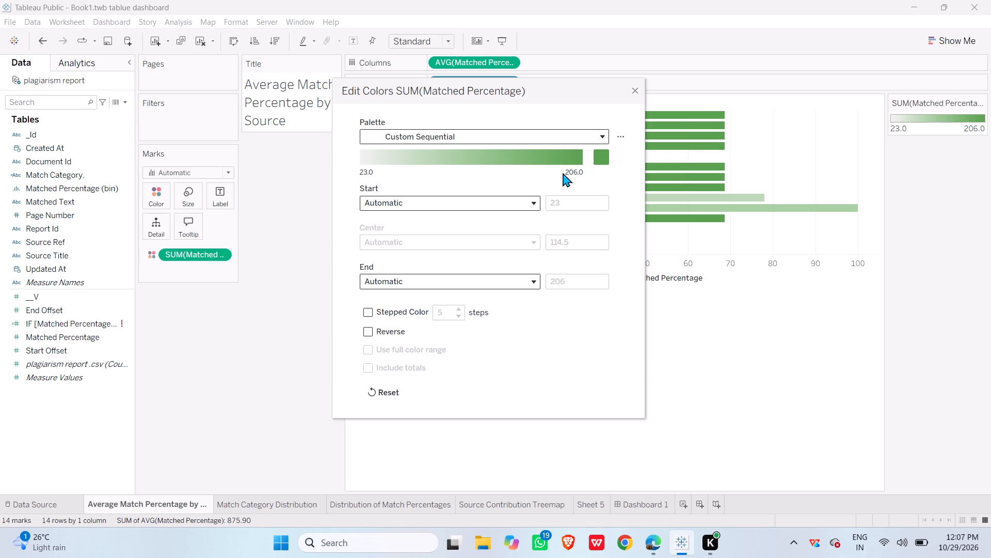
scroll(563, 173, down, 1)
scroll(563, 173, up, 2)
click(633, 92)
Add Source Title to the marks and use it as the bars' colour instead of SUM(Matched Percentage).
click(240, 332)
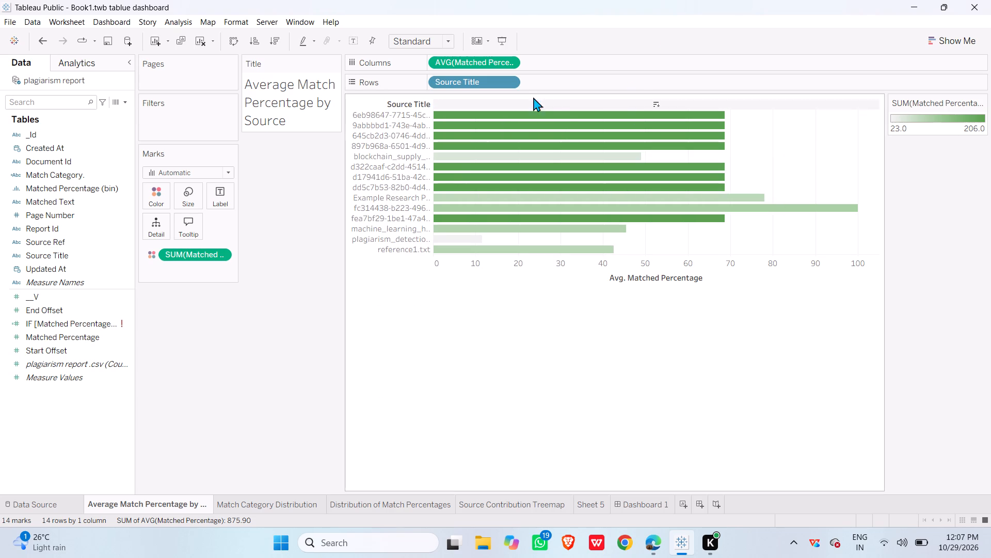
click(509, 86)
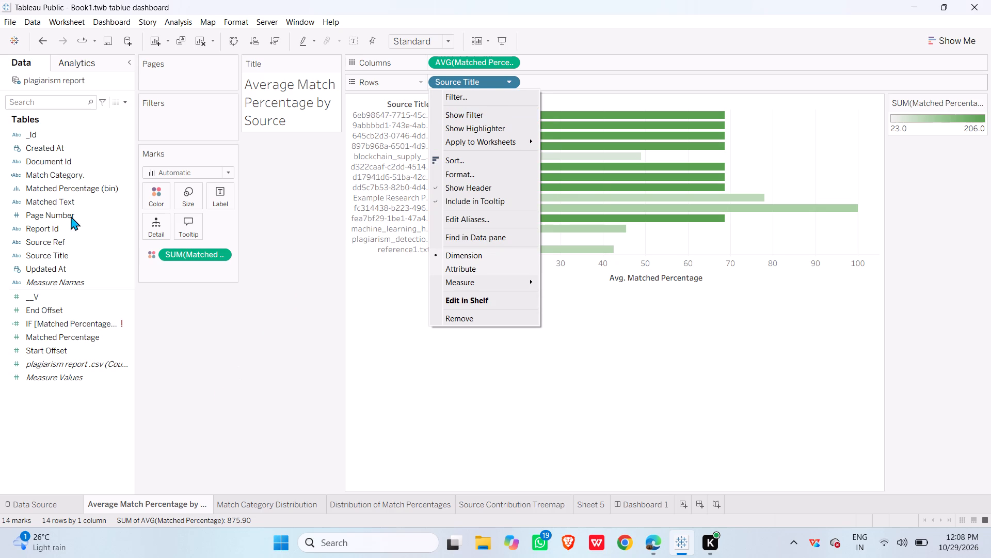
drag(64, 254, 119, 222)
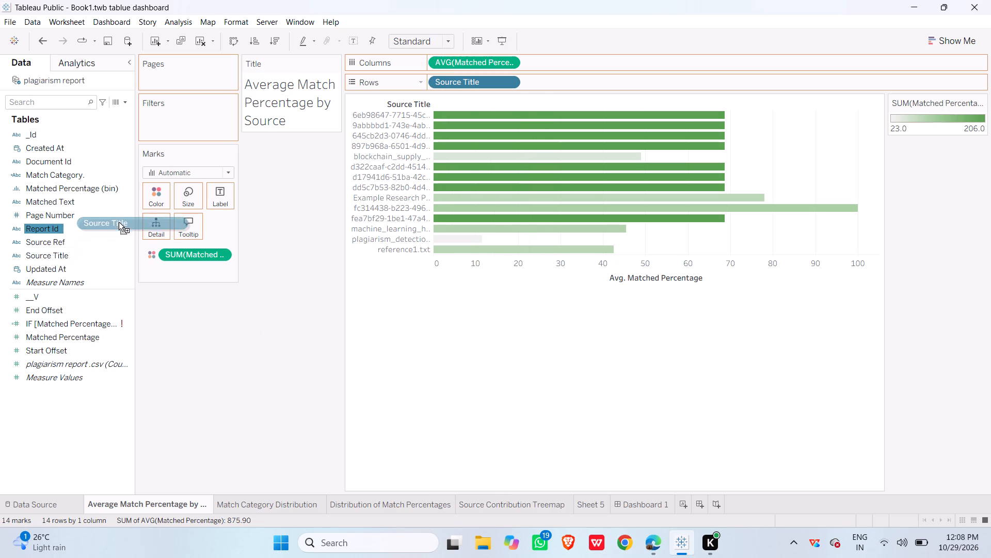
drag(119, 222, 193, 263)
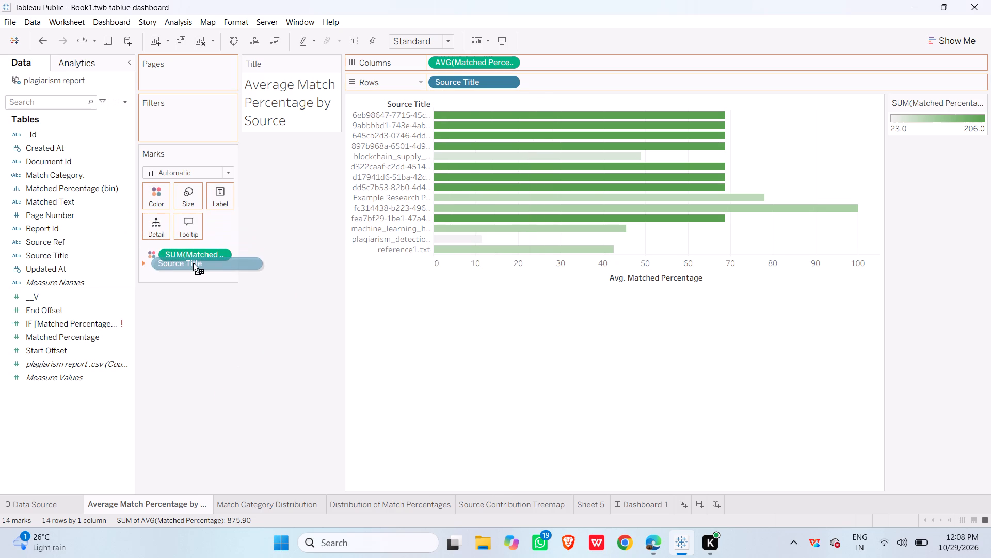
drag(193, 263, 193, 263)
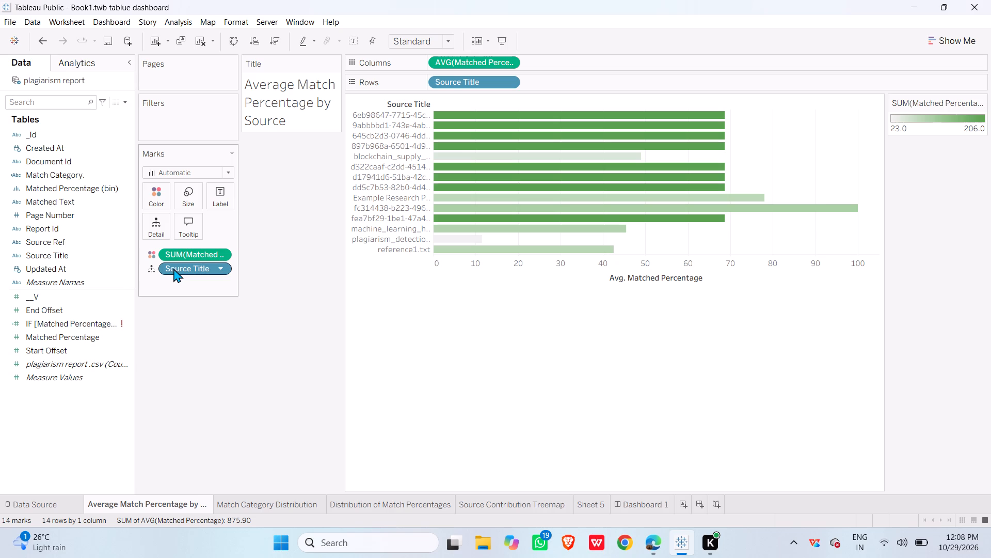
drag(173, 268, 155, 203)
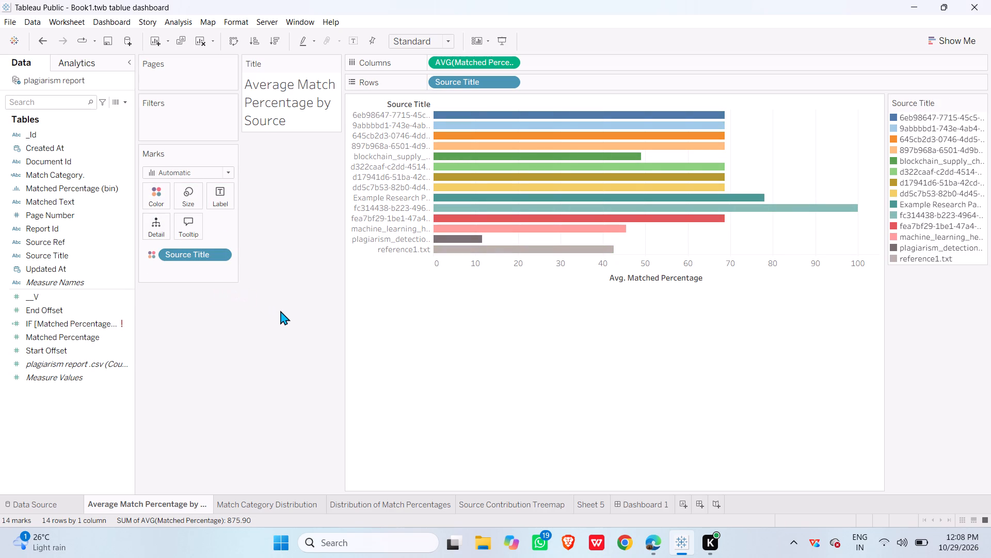
click(656, 551)
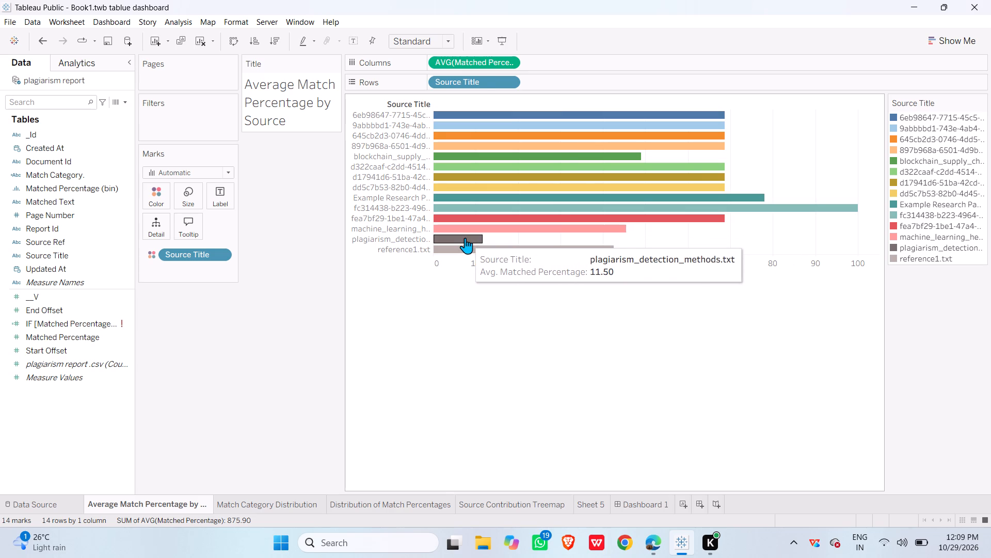
Review the chart coloured by Source Title on Dashboard 1.
click(448, 331)
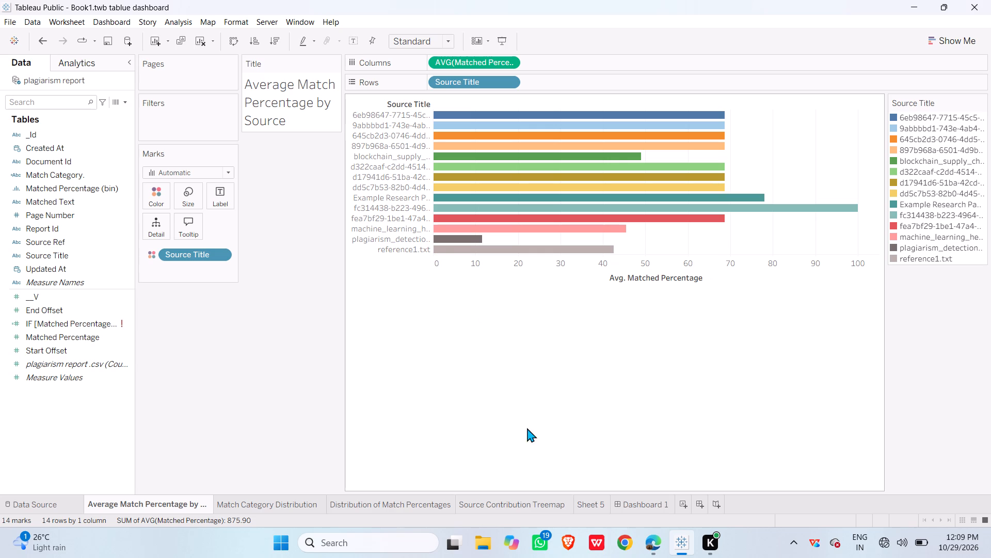
click(634, 499)
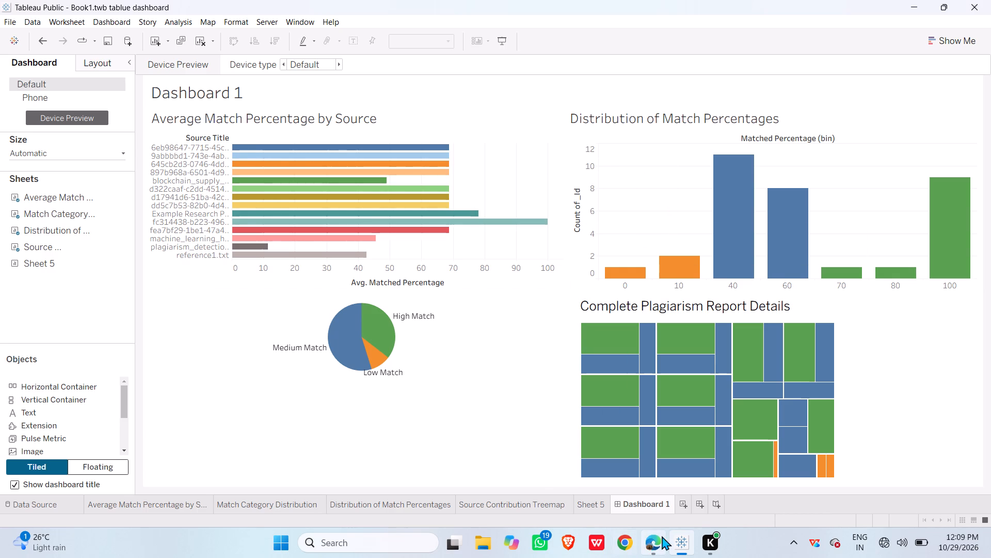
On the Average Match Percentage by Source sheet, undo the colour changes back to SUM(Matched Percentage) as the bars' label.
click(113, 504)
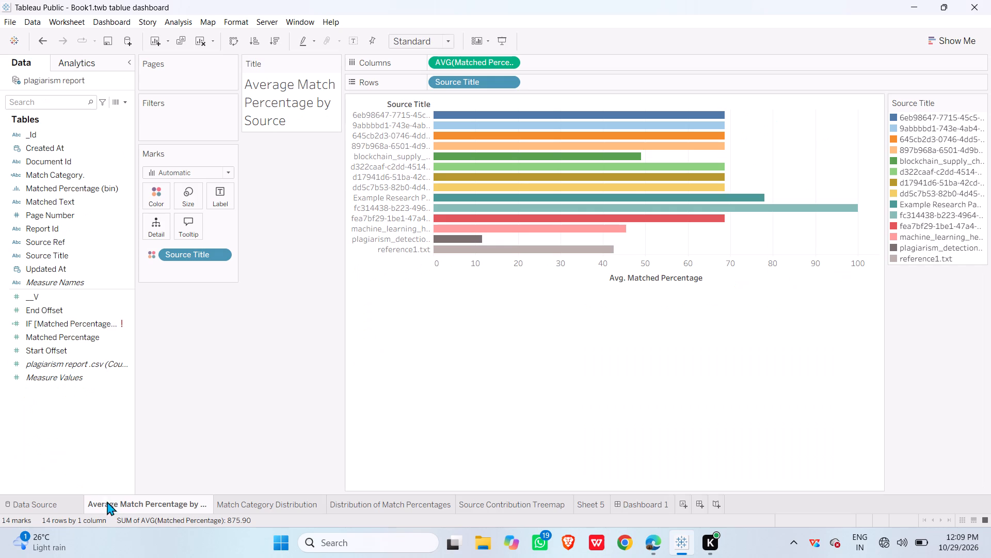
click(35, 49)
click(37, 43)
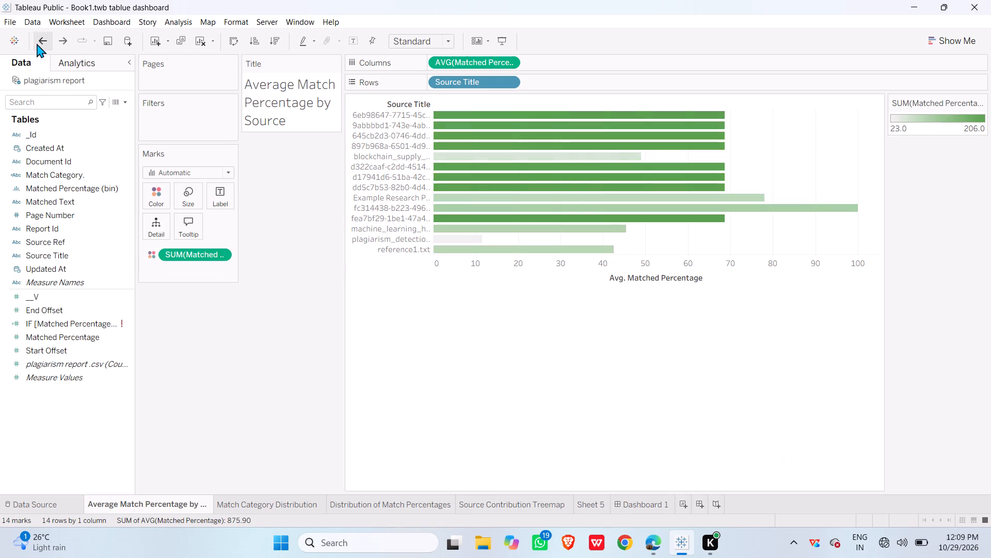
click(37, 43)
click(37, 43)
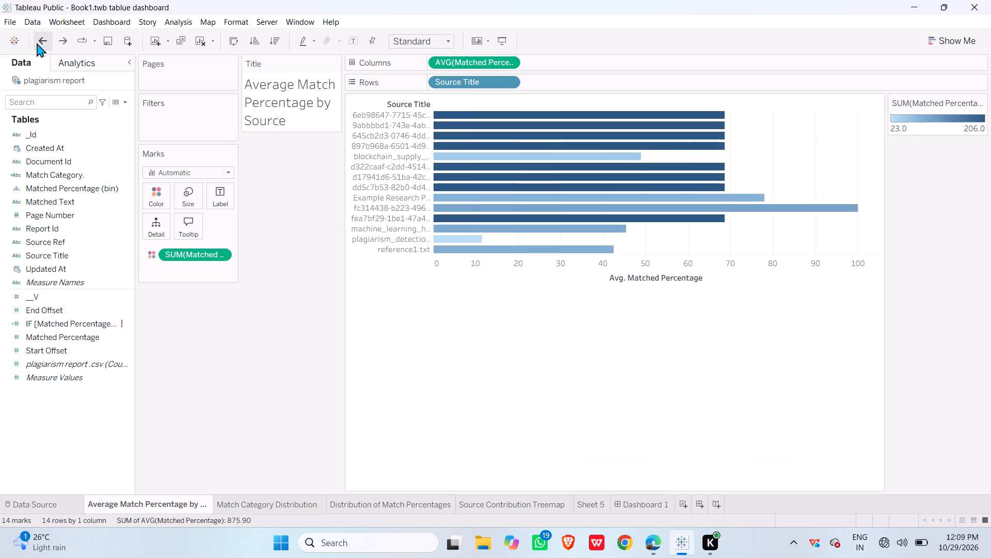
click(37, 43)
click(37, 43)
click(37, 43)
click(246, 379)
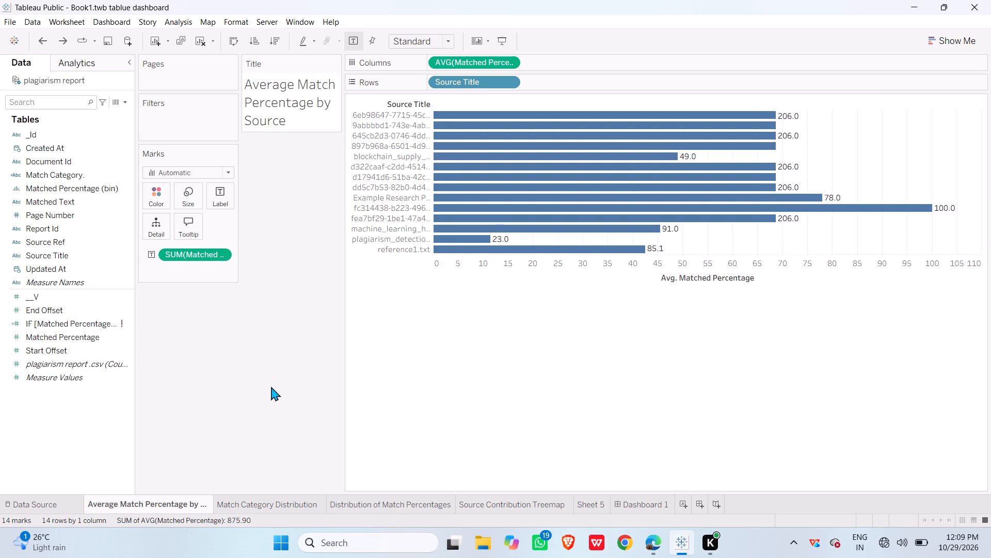
Review the labelled Average Match Percentage by Source bars on Dashboard 1.
click(649, 494)
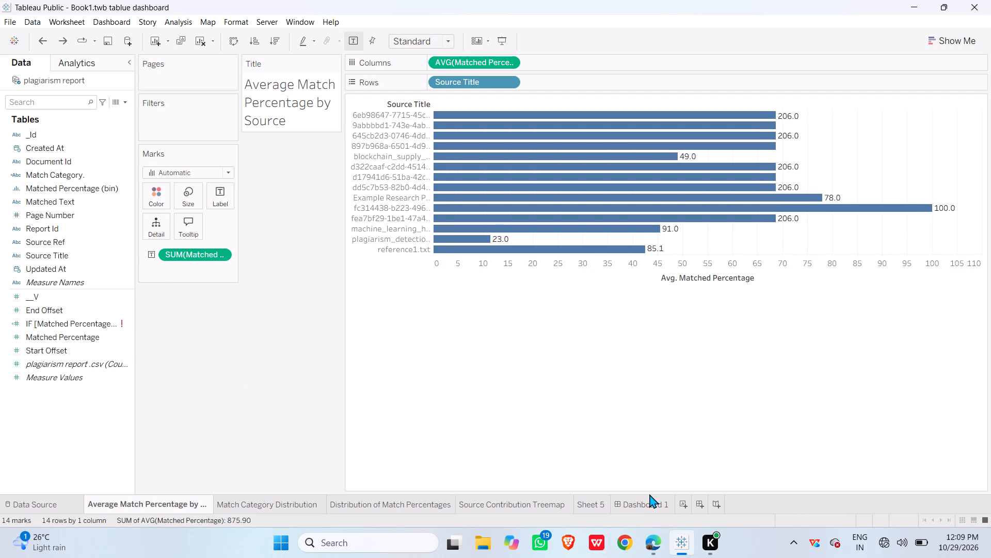
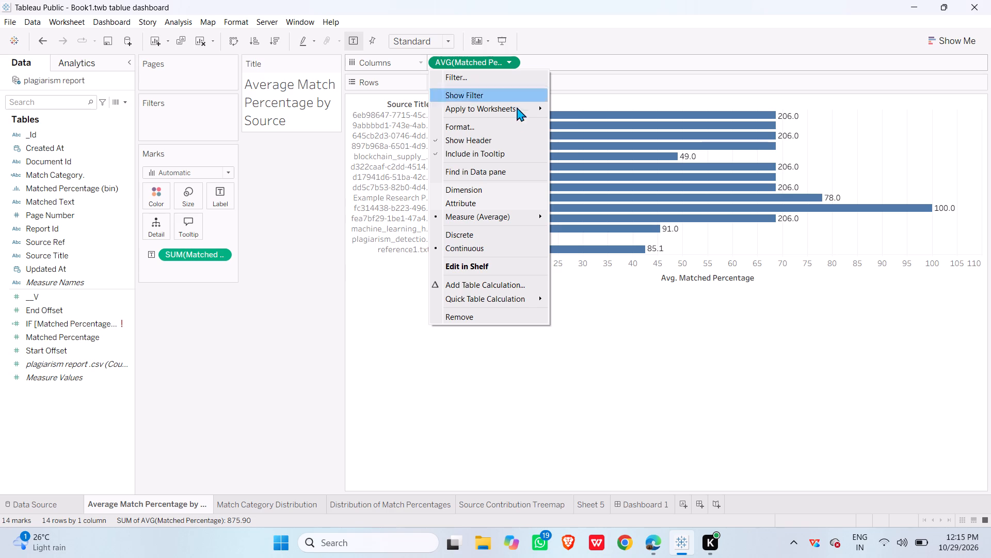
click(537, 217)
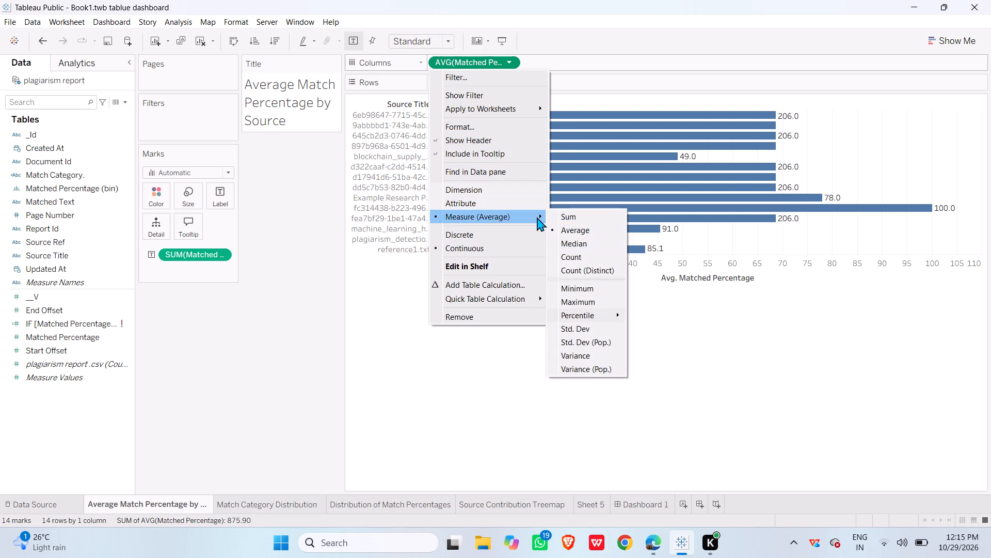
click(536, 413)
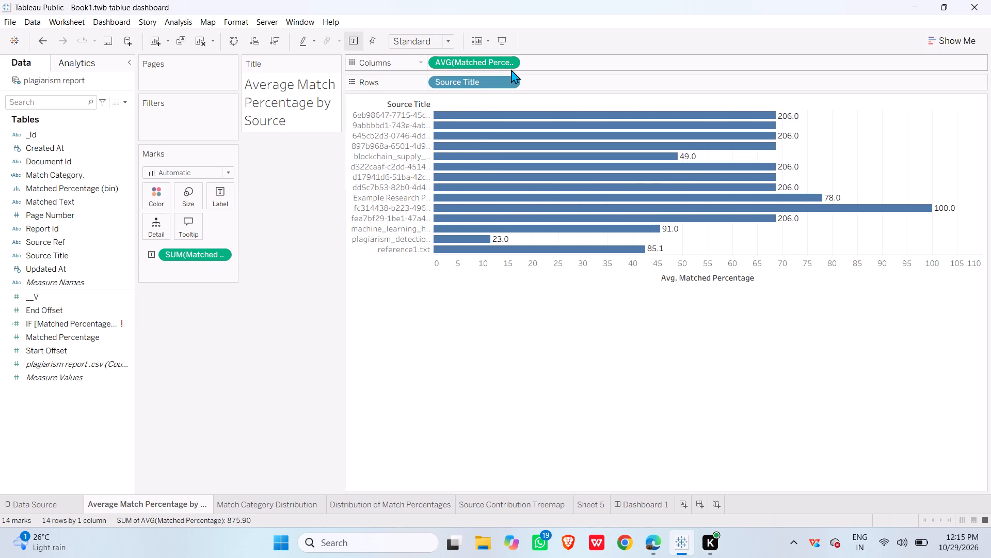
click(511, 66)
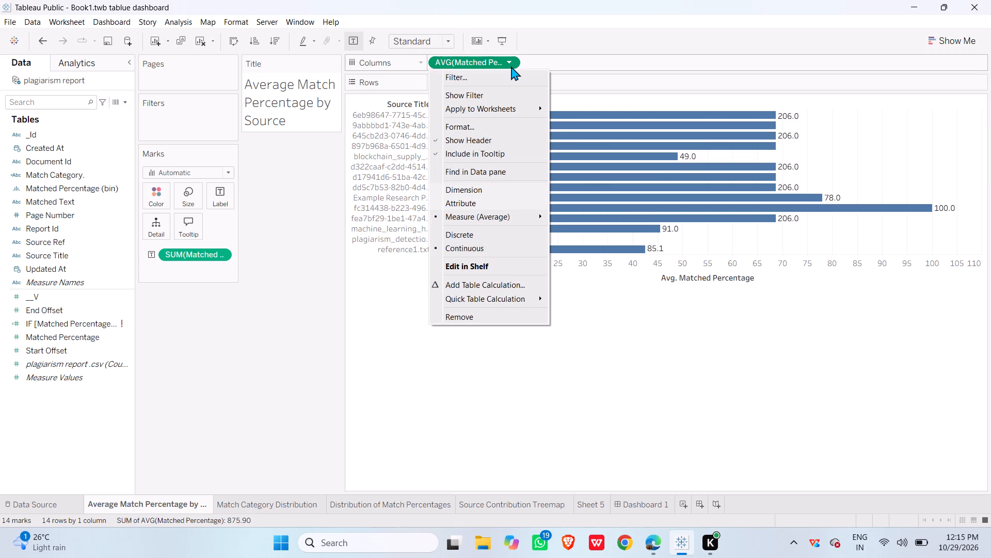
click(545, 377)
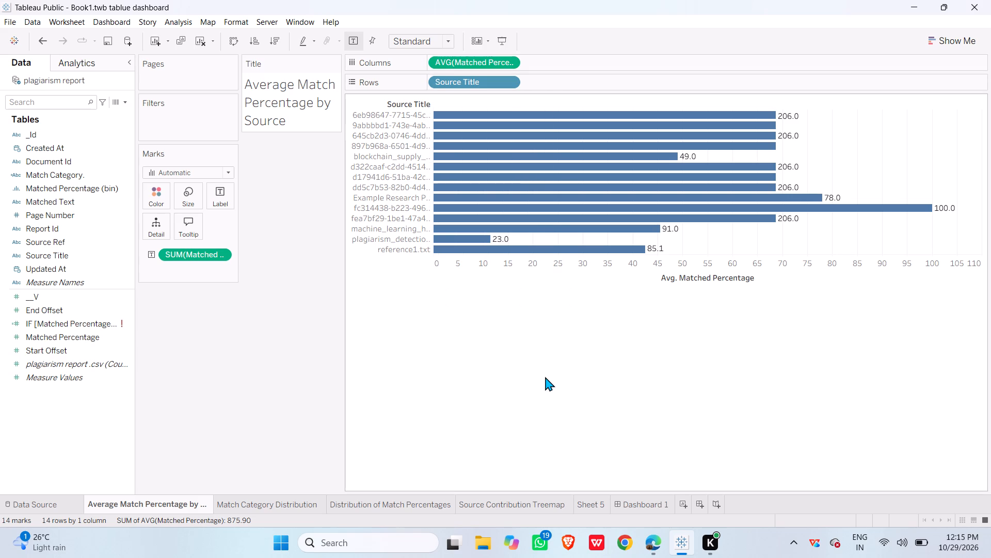
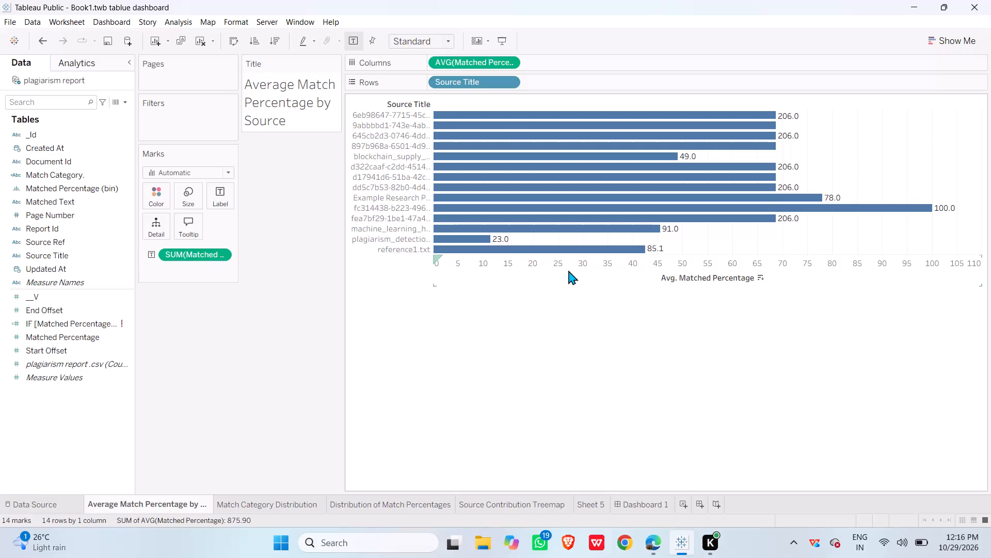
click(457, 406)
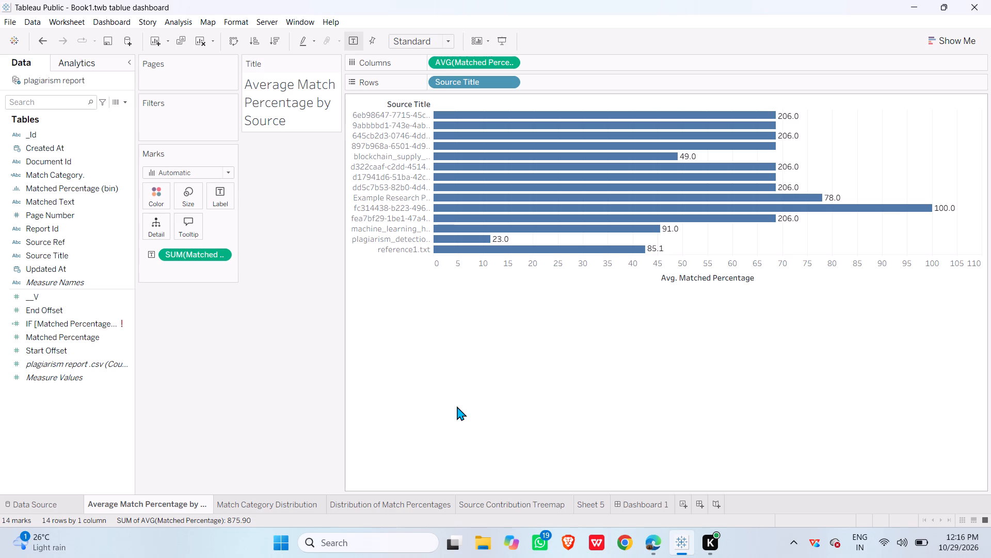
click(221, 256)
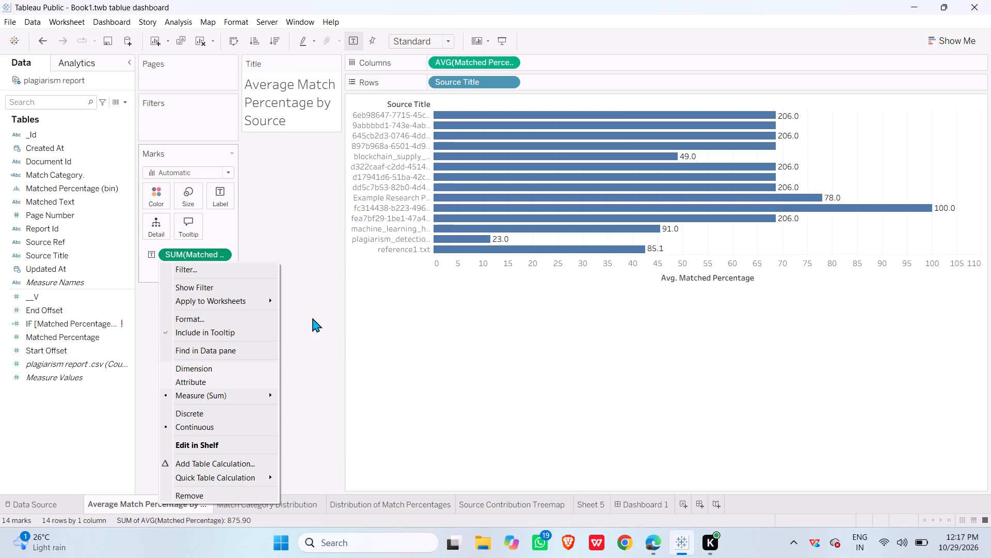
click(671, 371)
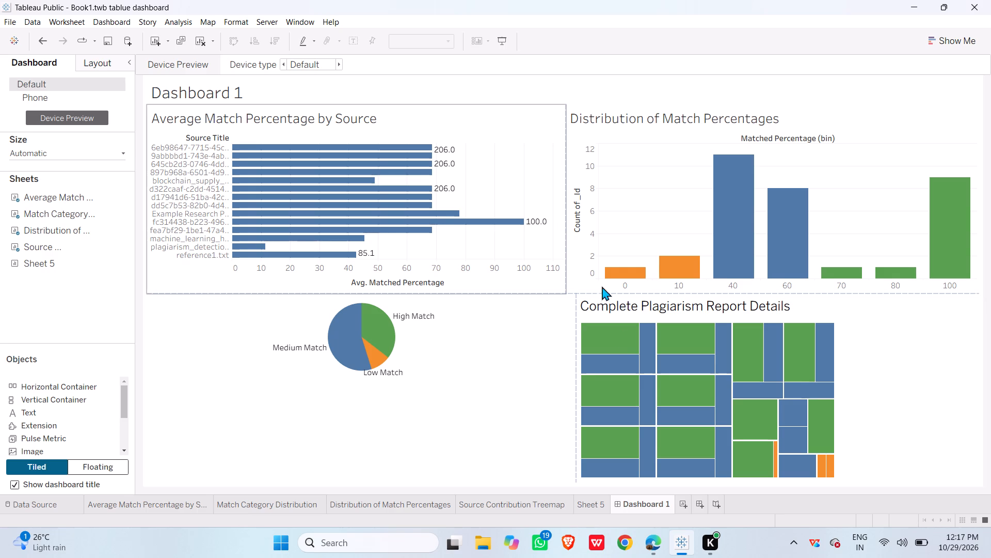
click(160, 502)
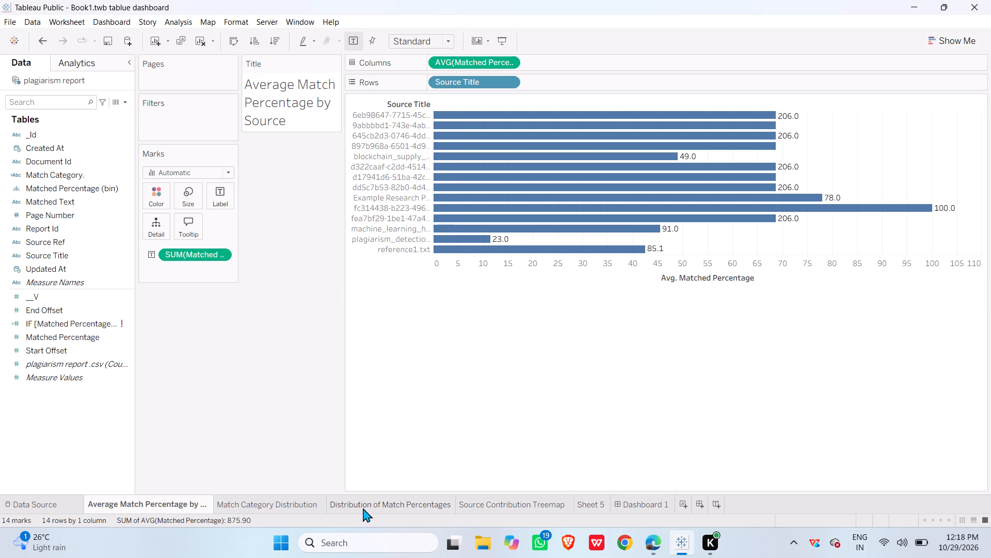
click(281, 506)
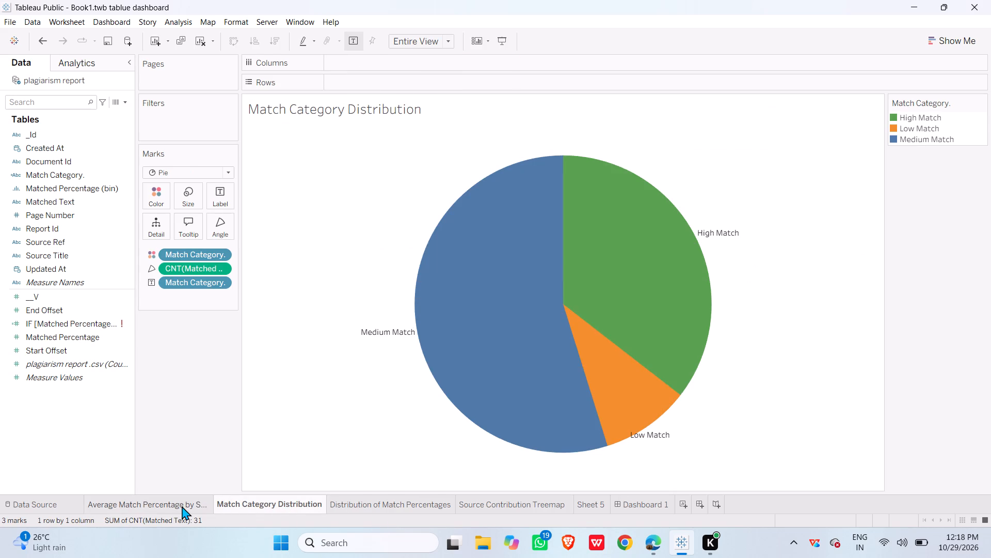
click(181, 505)
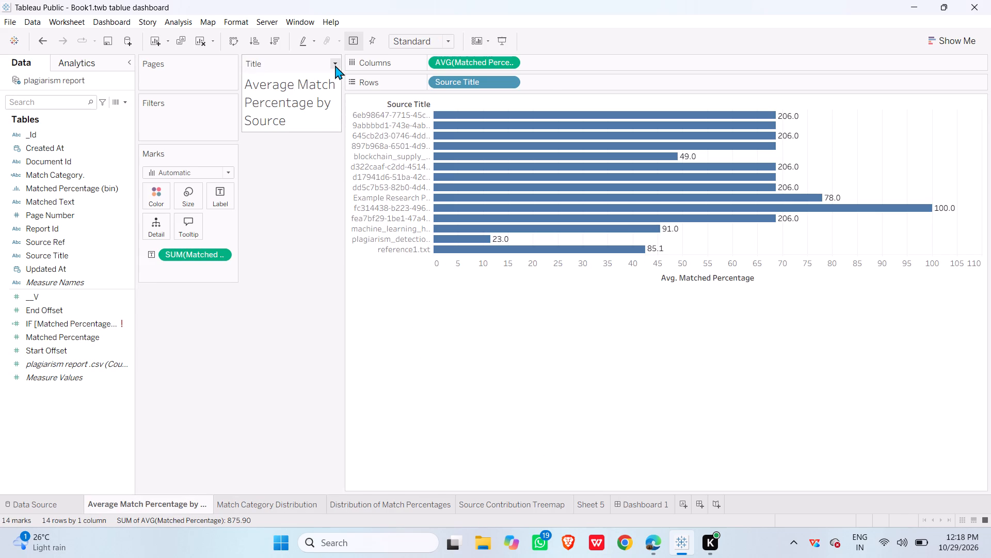
Set the Average Match Percentage by Source sheet's view fit to Fit Width.
click(335, 65)
click(446, 41)
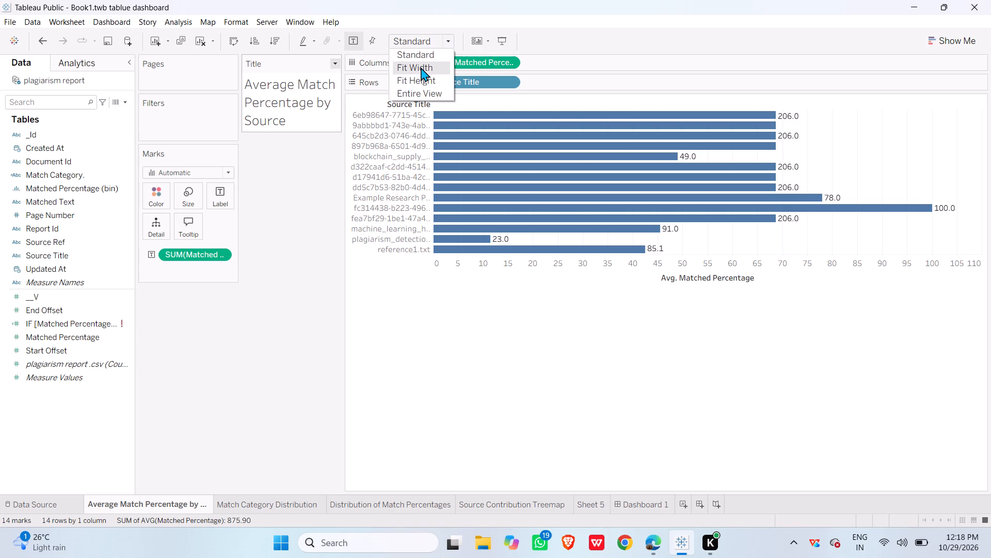
click(421, 67)
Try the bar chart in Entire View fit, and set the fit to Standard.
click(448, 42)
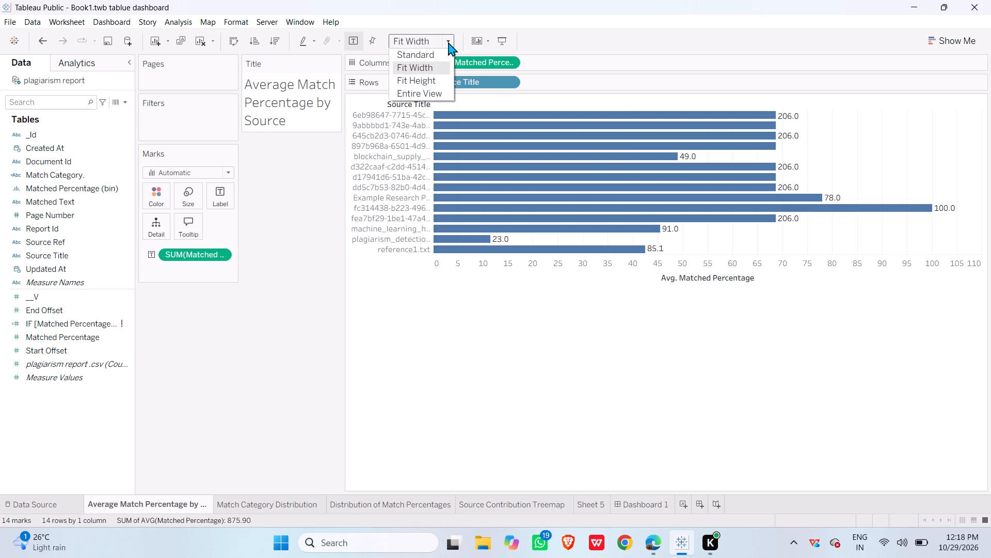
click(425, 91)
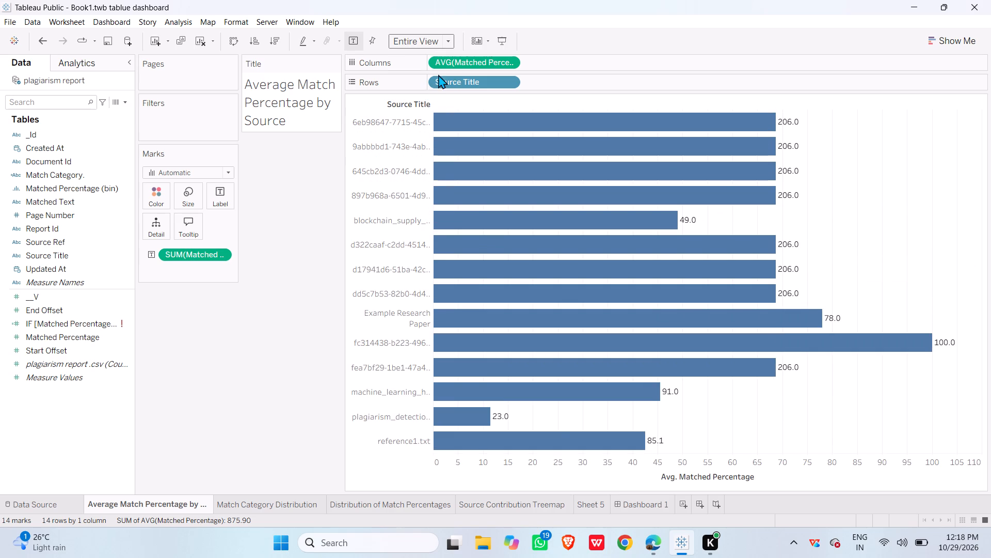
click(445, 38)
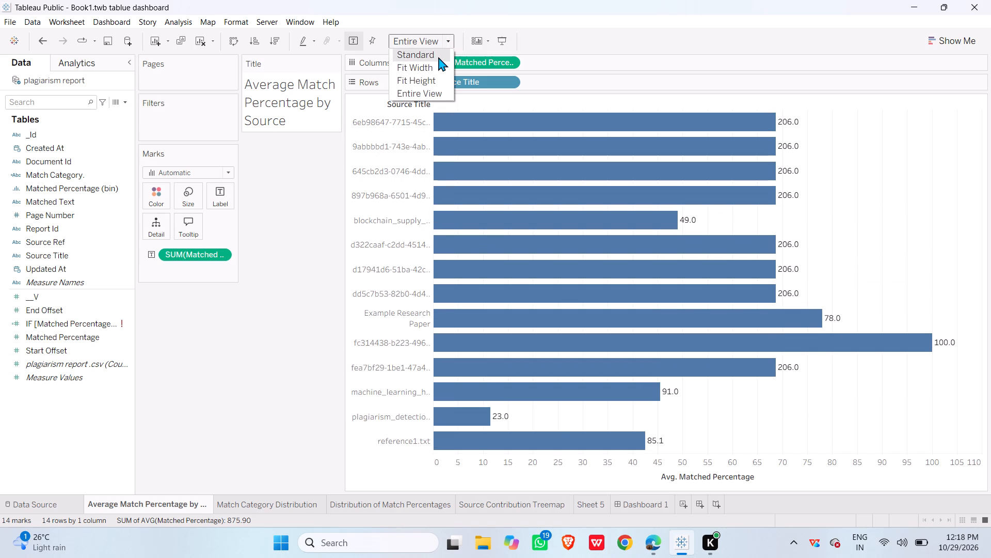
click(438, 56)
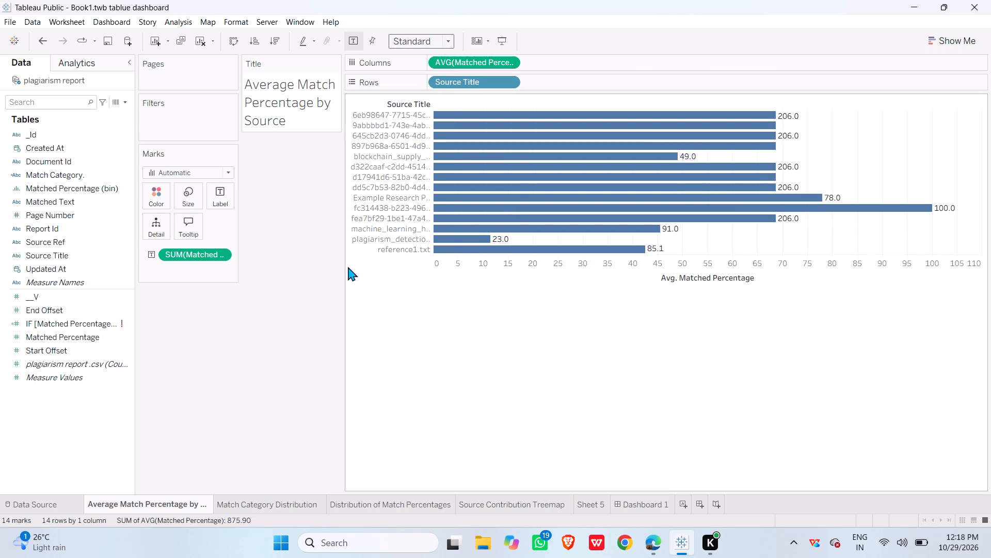
Hide the Title card beside the Average Match Percentage by Source chart.
drag(344, 269, 181, 282)
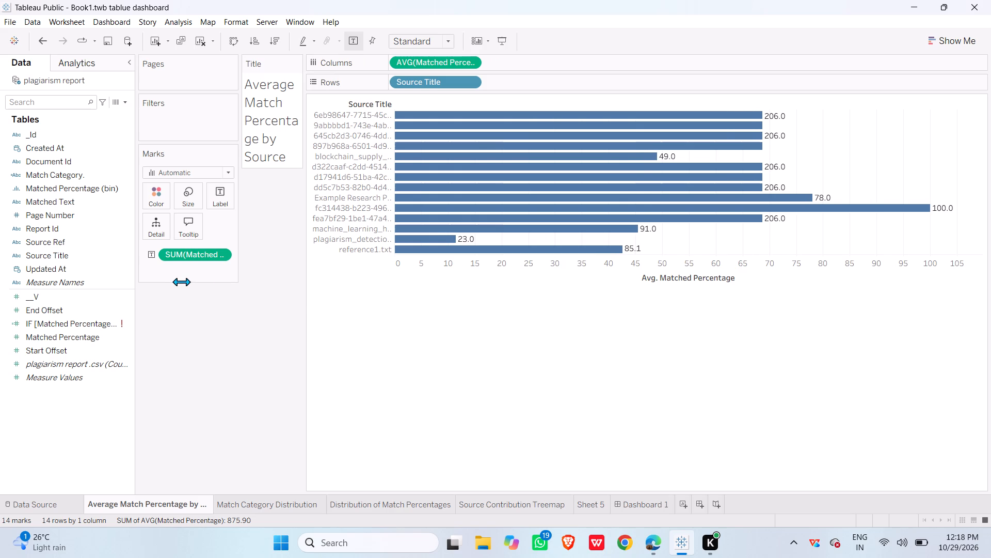
click(302, 67)
click(296, 61)
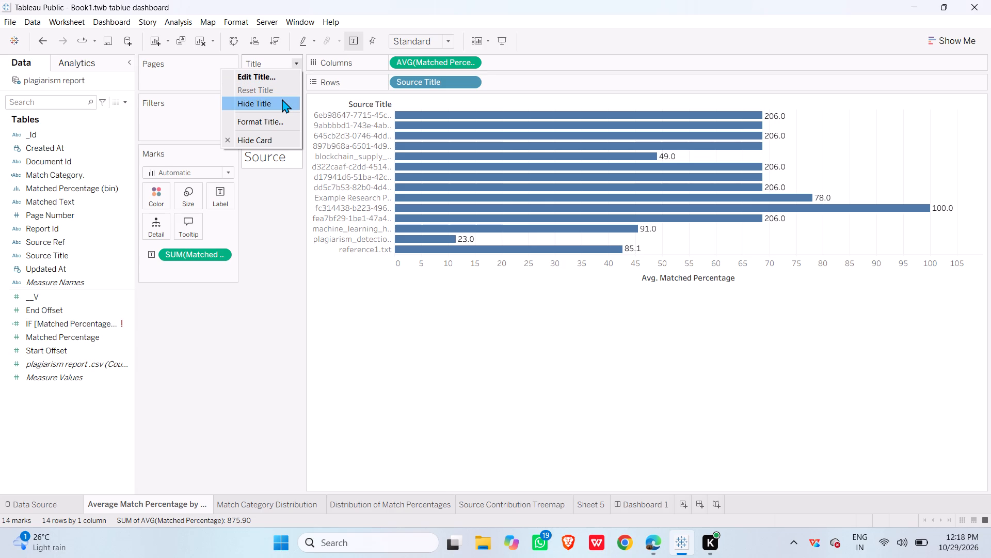
click(278, 118)
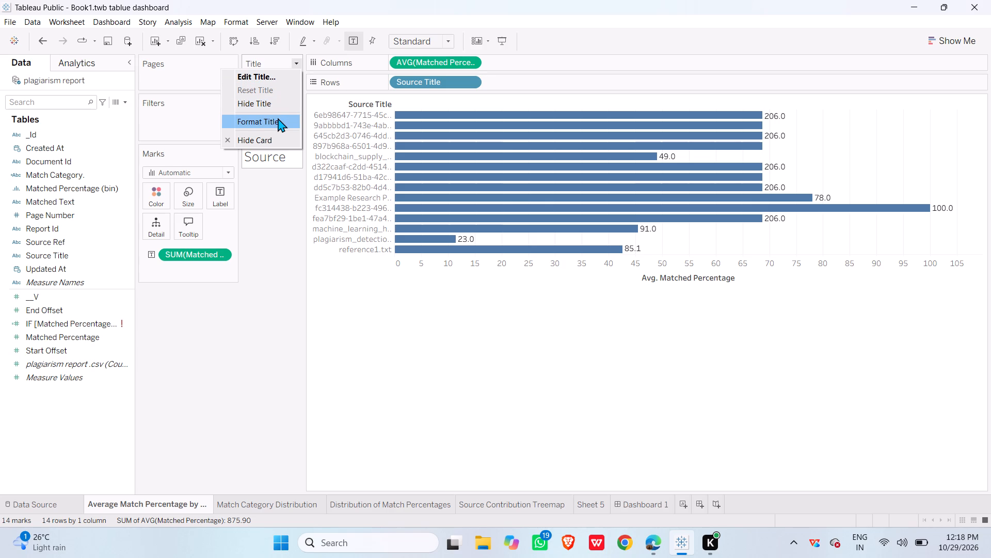
click(292, 59)
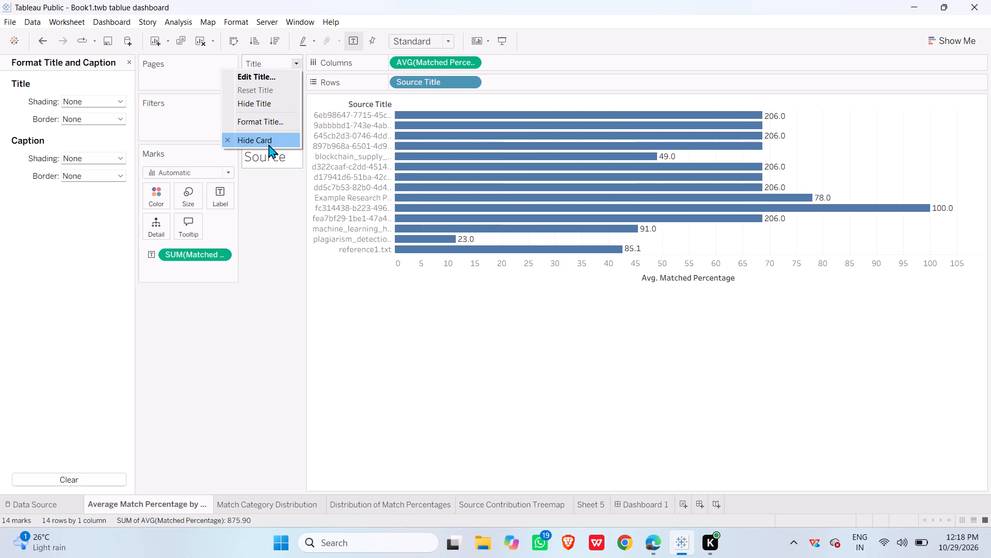
click(268, 144)
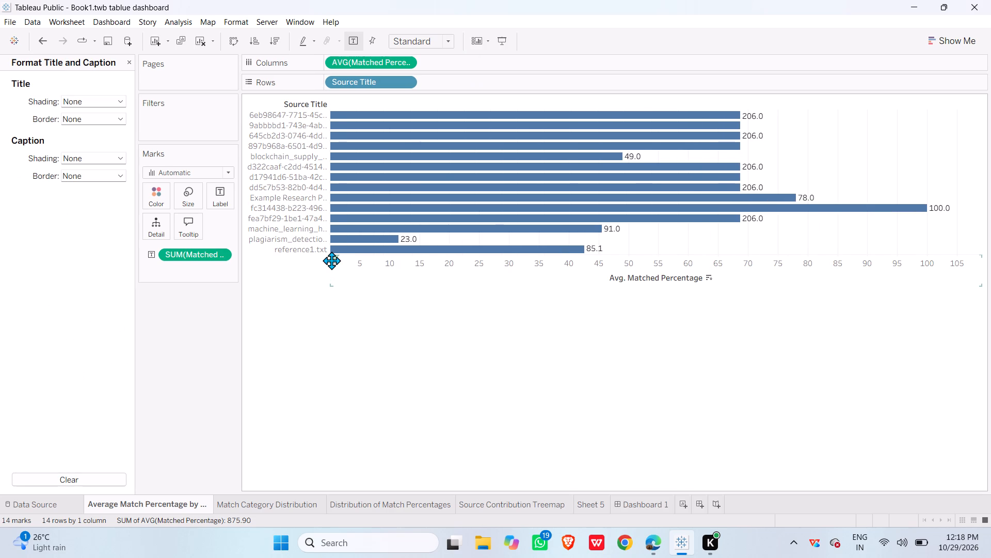
scroll(331, 260, down, 1)
scroll(331, 260, up, 2)
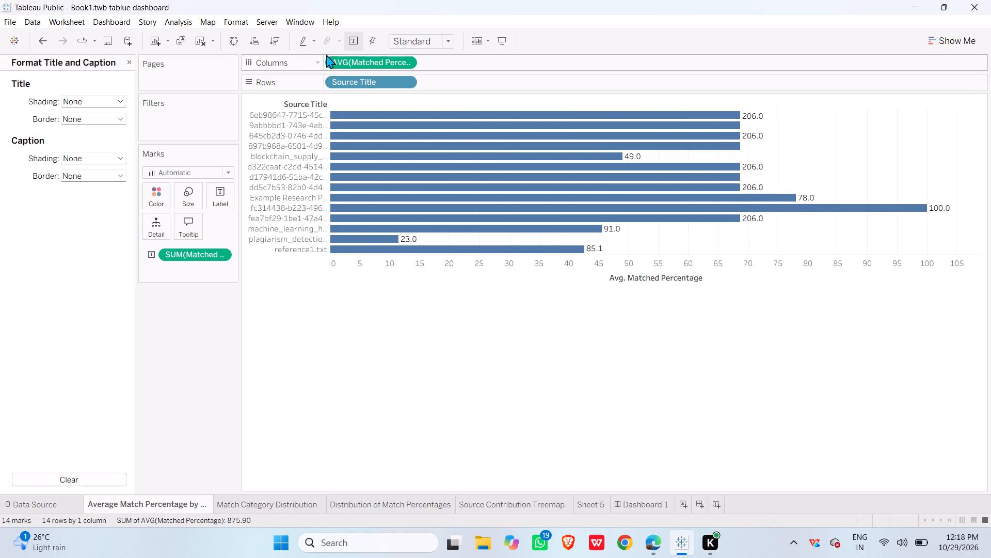
scroll(367, 314, down, 2)
scroll(367, 314, up, 4)
Hide the Pages card and close the Format Title and Caption pane.
click(229, 67)
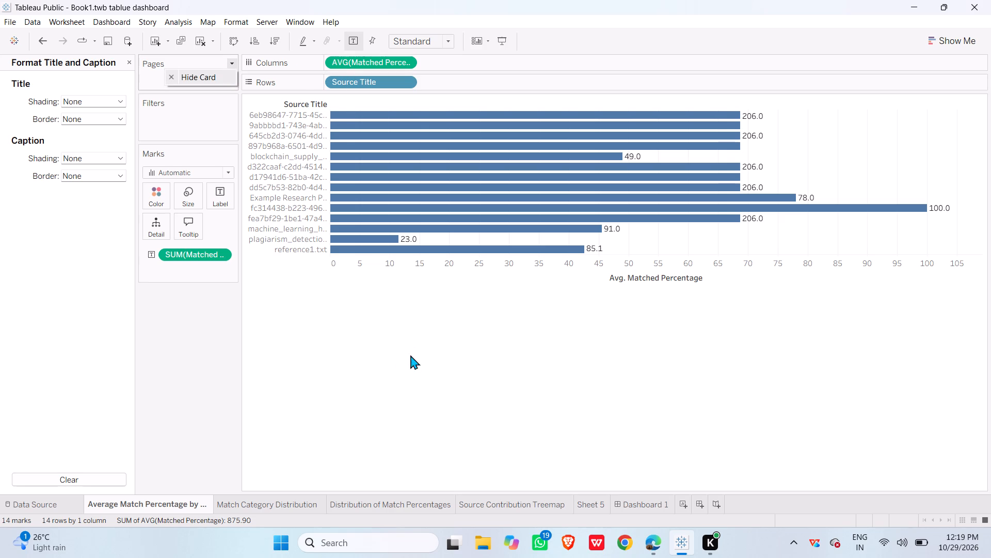
click(205, 81)
click(327, 266)
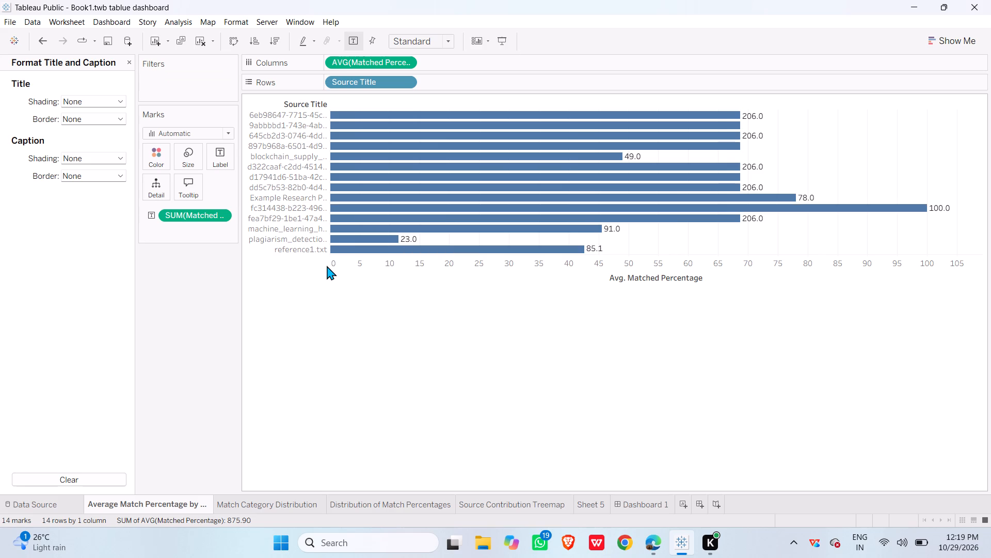
click(130, 65)
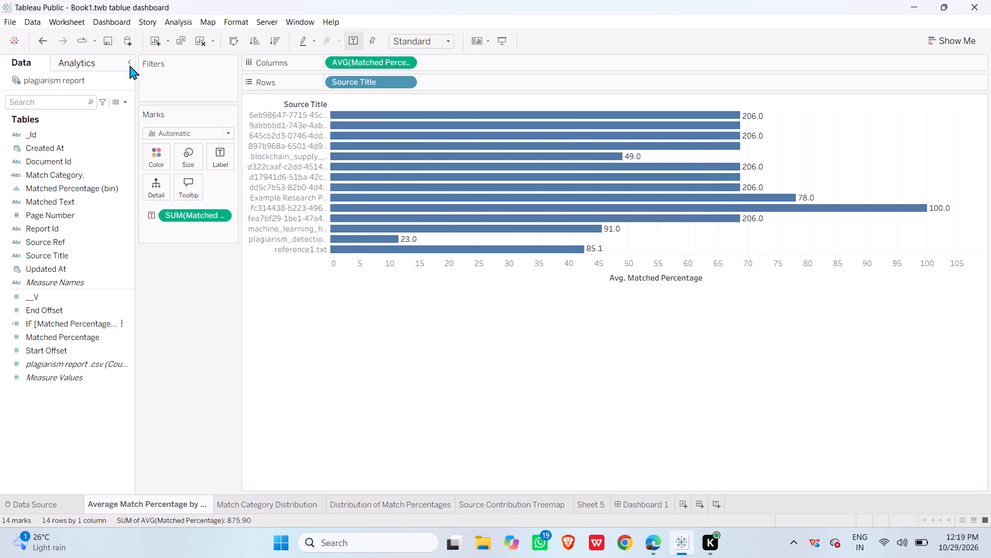
Show the Average Match Percentage by Source sheet in presentation mode.
right_click(535, 408)
click(460, 371)
click(501, 41)
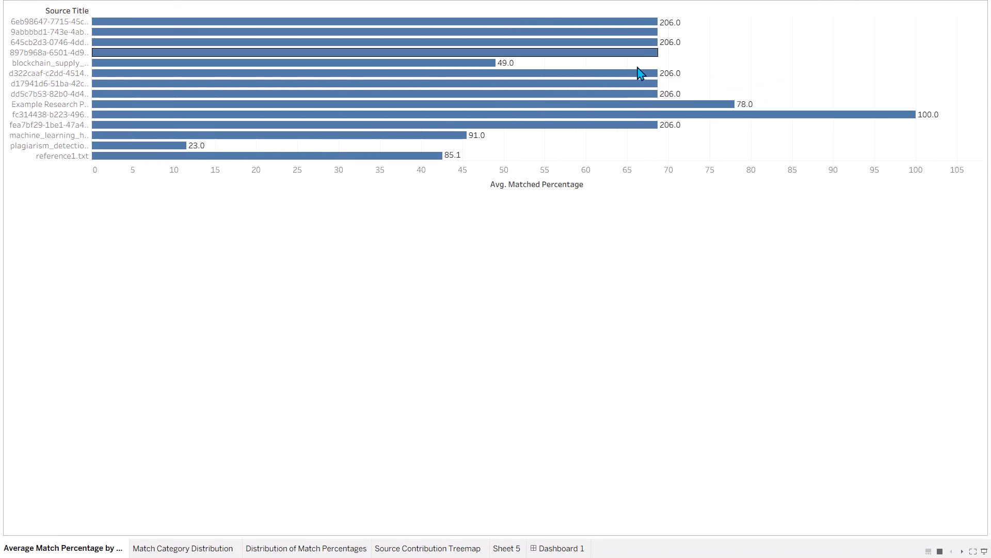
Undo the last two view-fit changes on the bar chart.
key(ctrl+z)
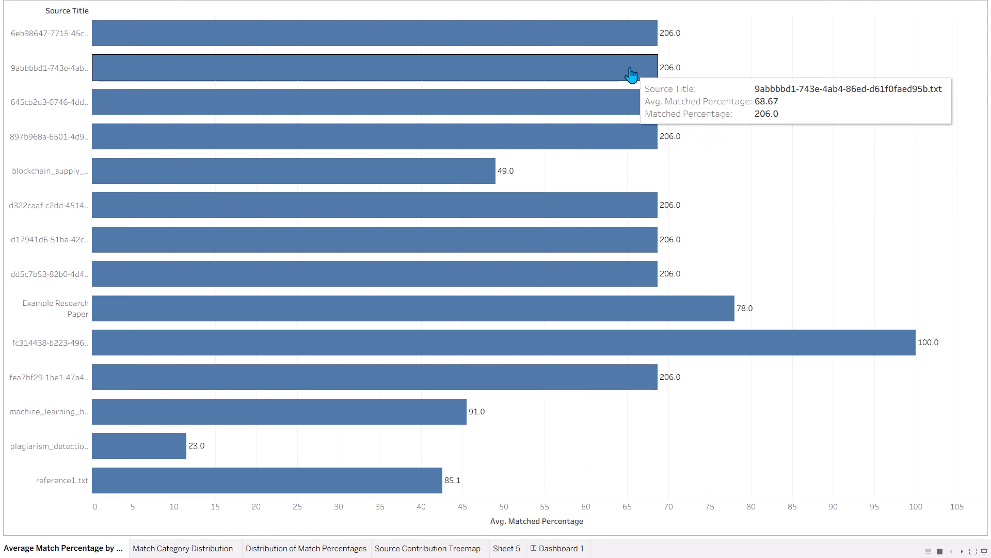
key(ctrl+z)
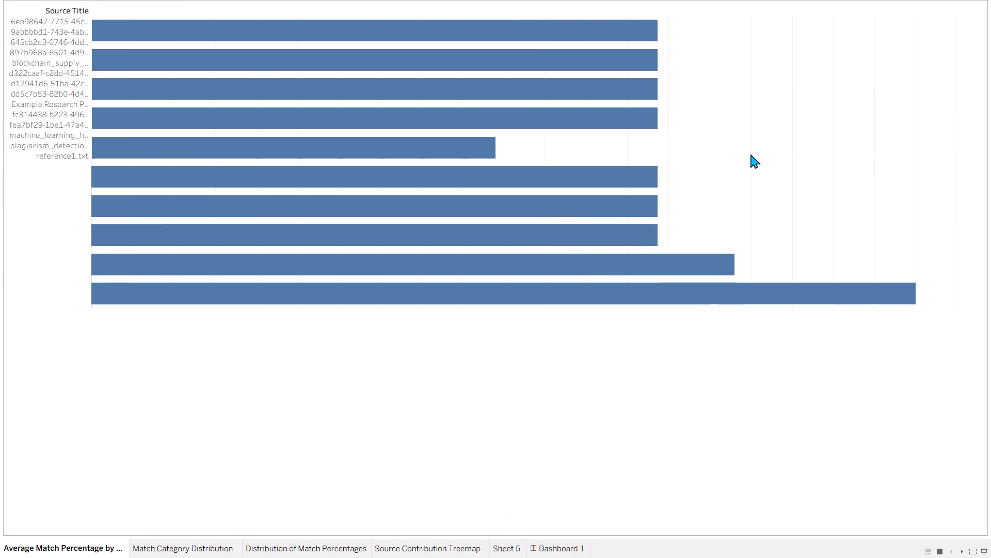
Leave full screen and exit presentation mode to return to the worksheet editing view.
click(28, 4)
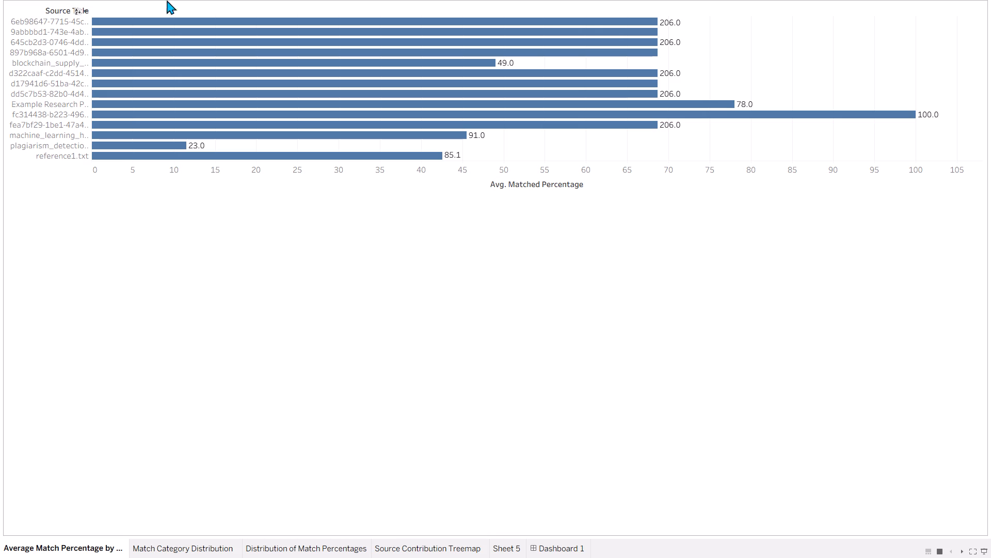
drag(357, 1, 362, 5)
drag(459, 2, 478, 14)
drag(837, 0, 879, 9)
click(990, 0)
click(817, 461)
drag(920, 485, 925, 493)
drag(941, 495, 962, 538)
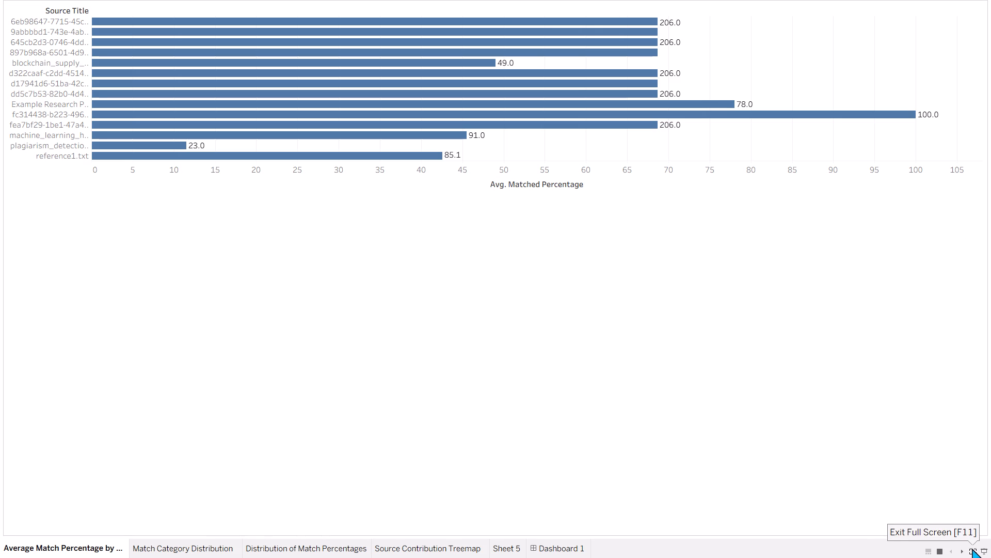
click(970, 555)
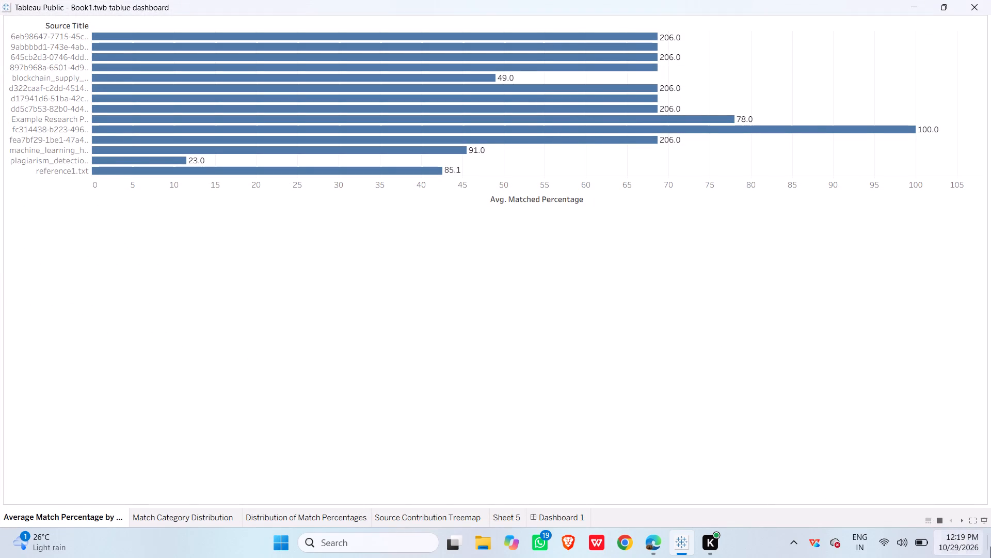
click(983, 521)
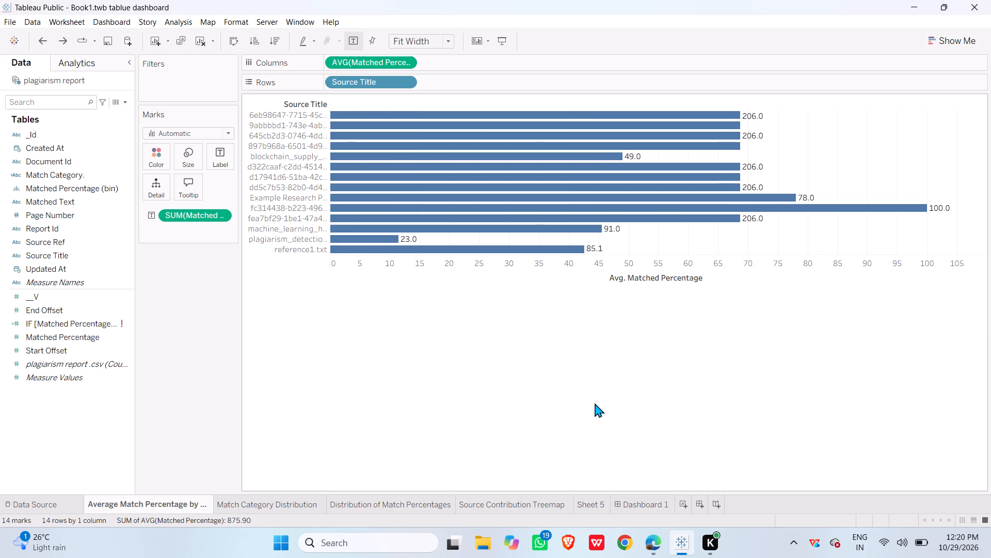
Capture a rectangular screenshot of the Average Match Percentage by Source bar chart, including its column and row shelves.
key(shift+super+s)
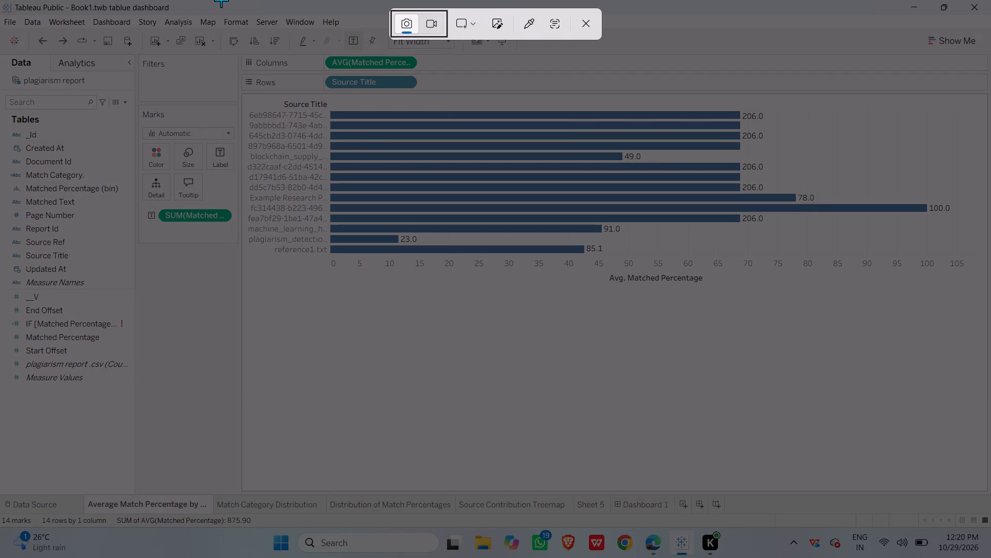
drag(221, 0, 257, 77)
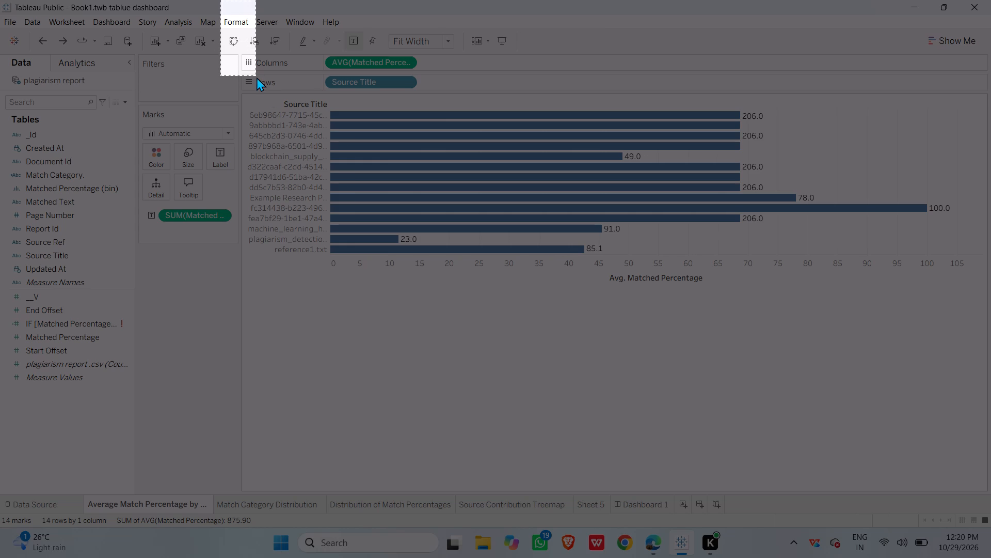
drag(257, 77, 953, 530)
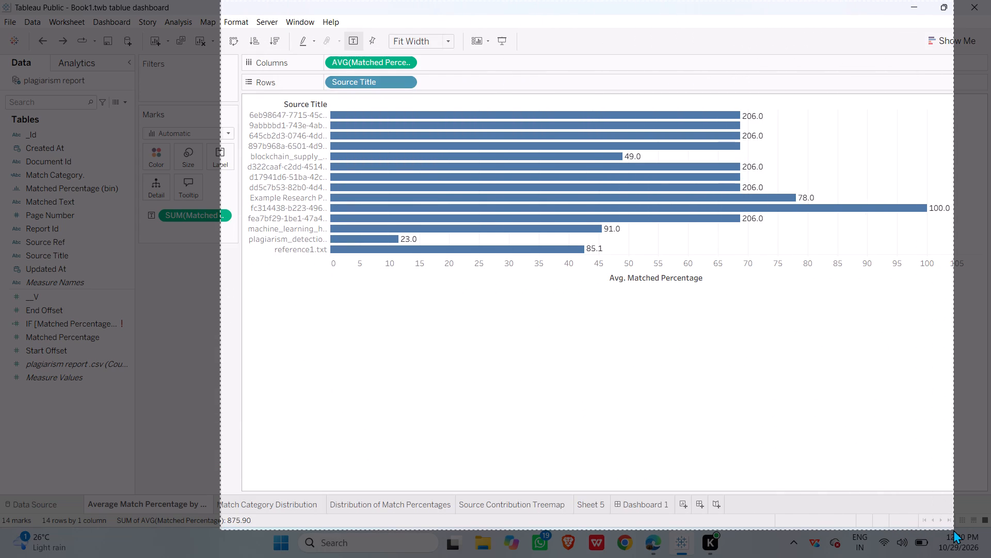
drag(953, 530, 968, 513)
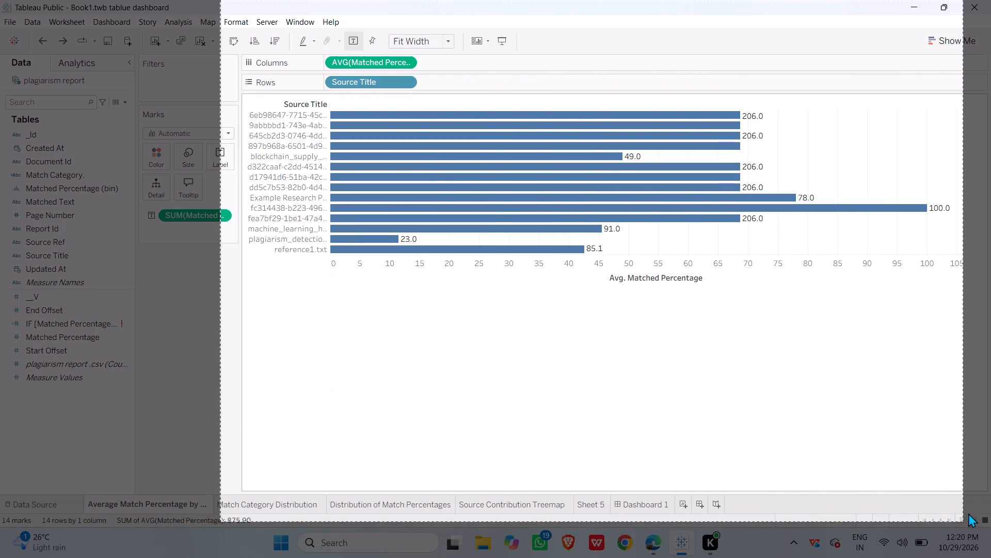
drag(968, 513, 977, 498)
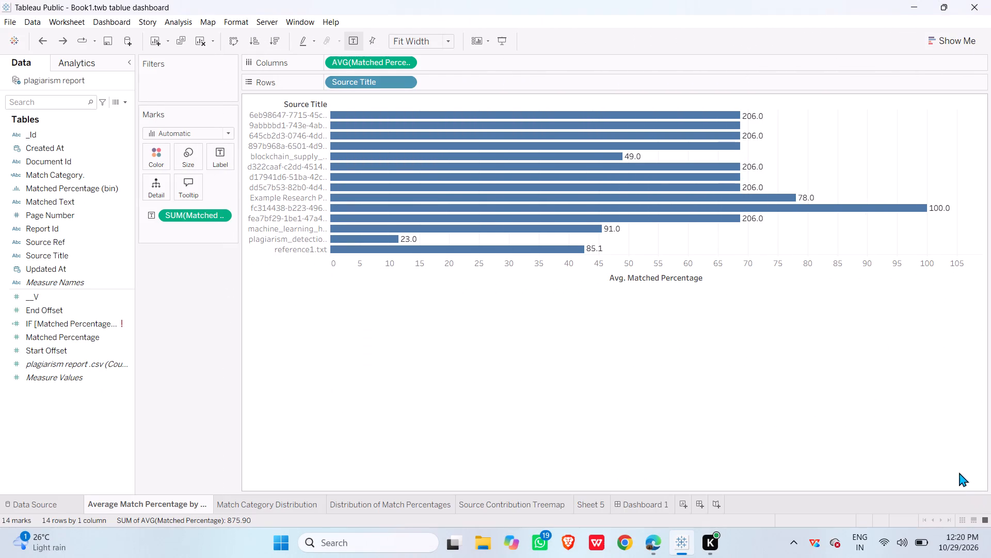
Switch to the Match Category Distribution sheet and dismiss the screenshot notification.
click(234, 503)
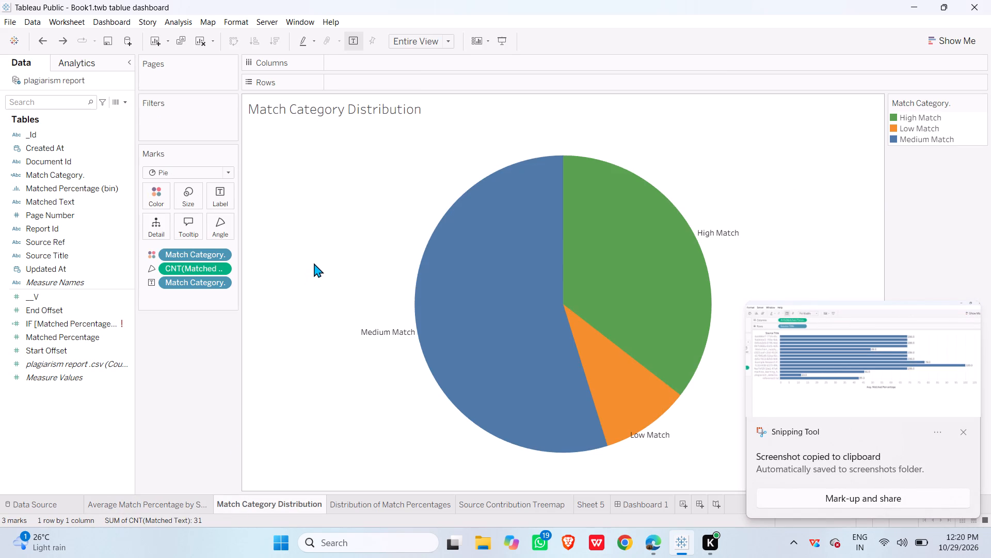
click(965, 431)
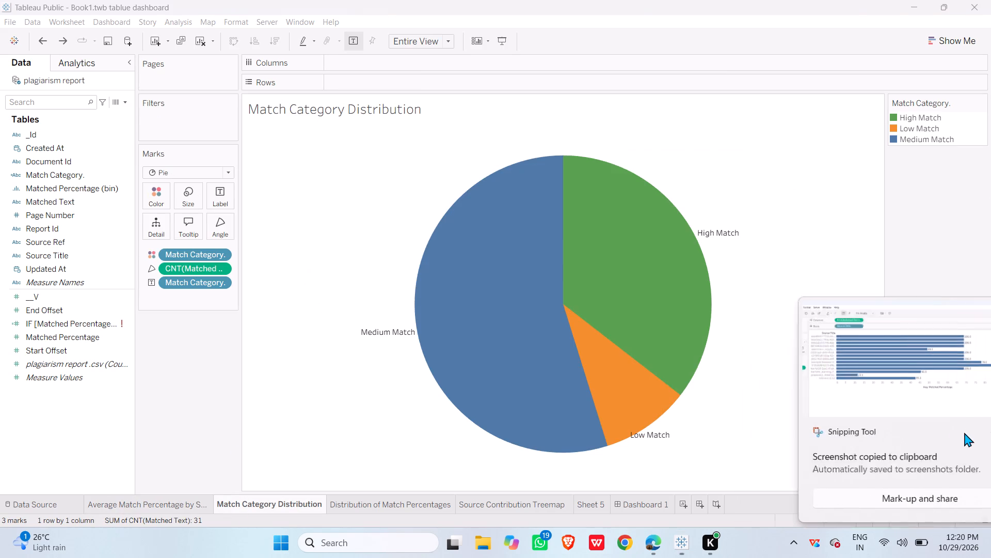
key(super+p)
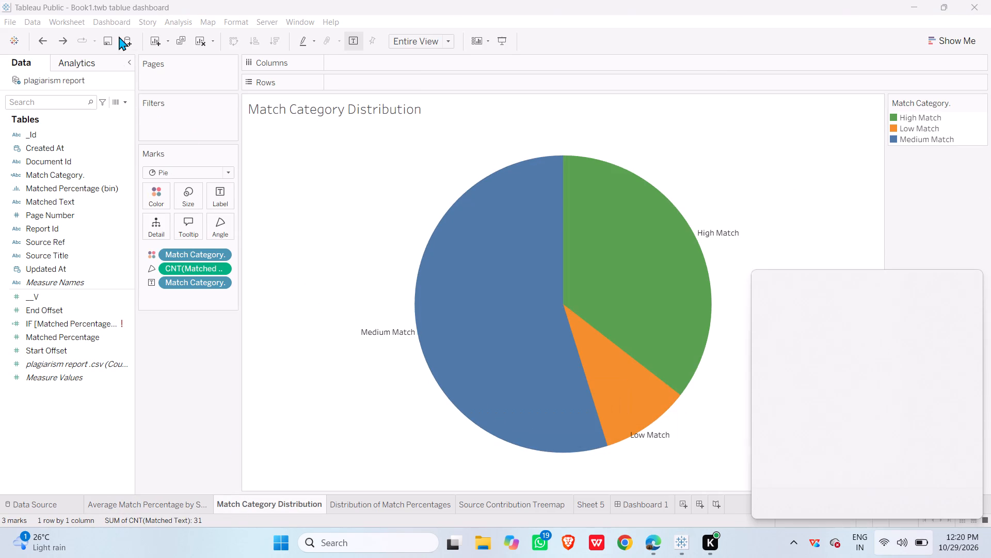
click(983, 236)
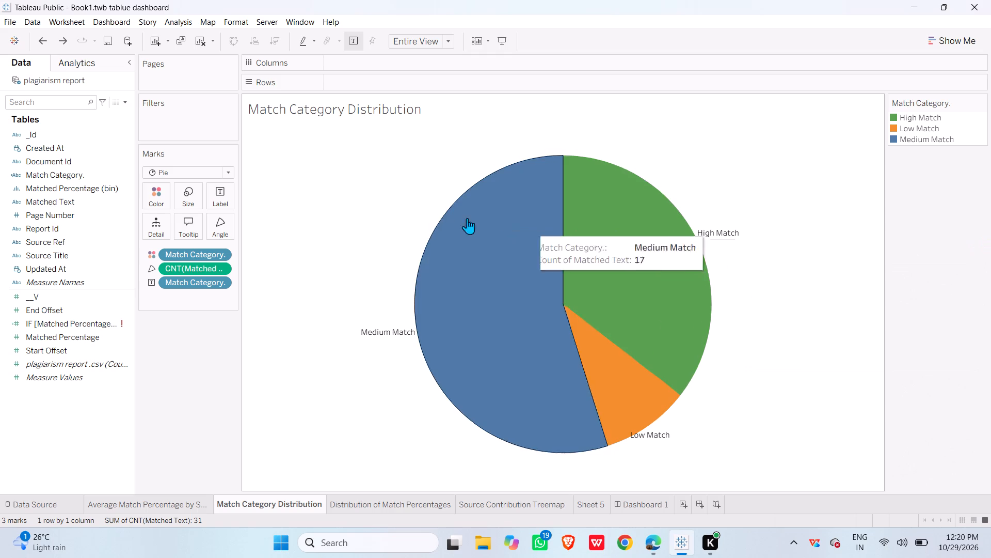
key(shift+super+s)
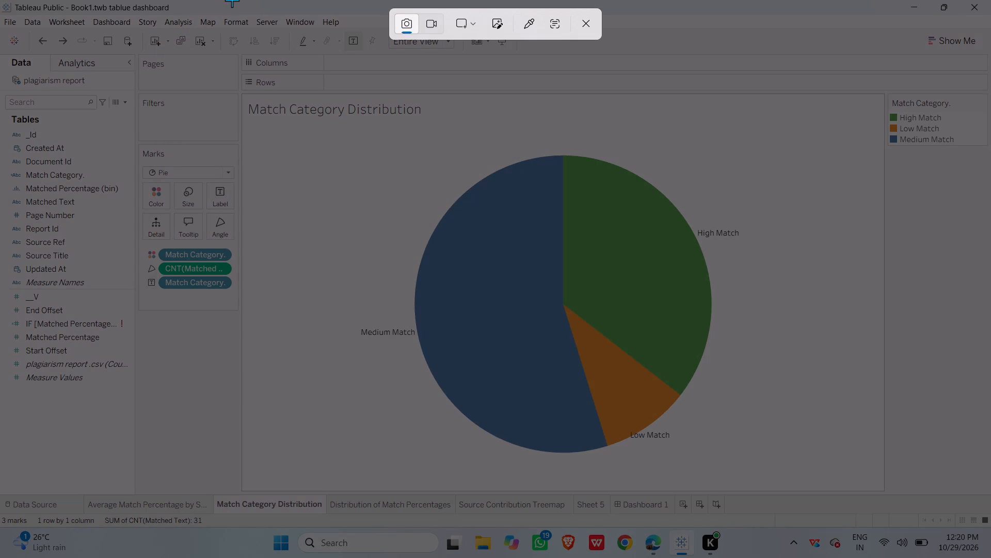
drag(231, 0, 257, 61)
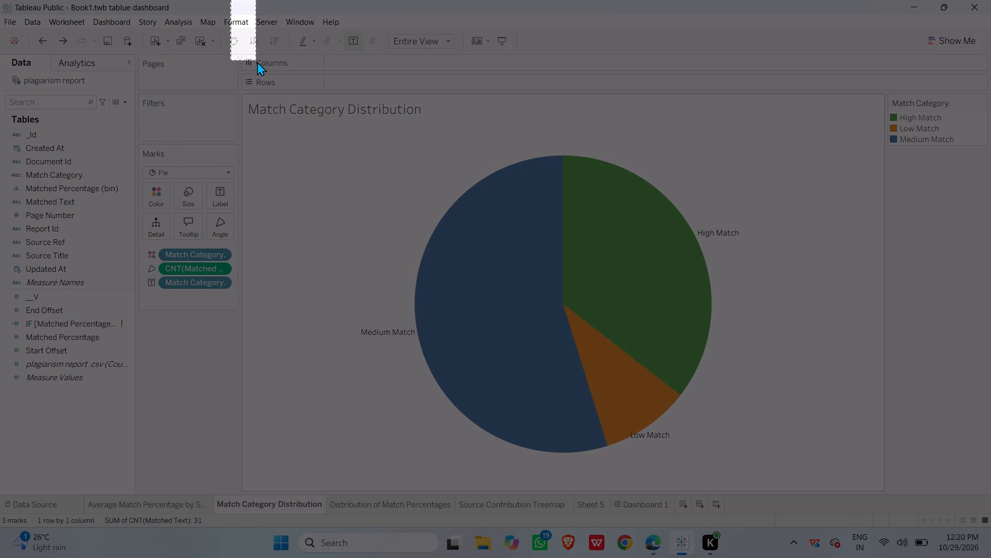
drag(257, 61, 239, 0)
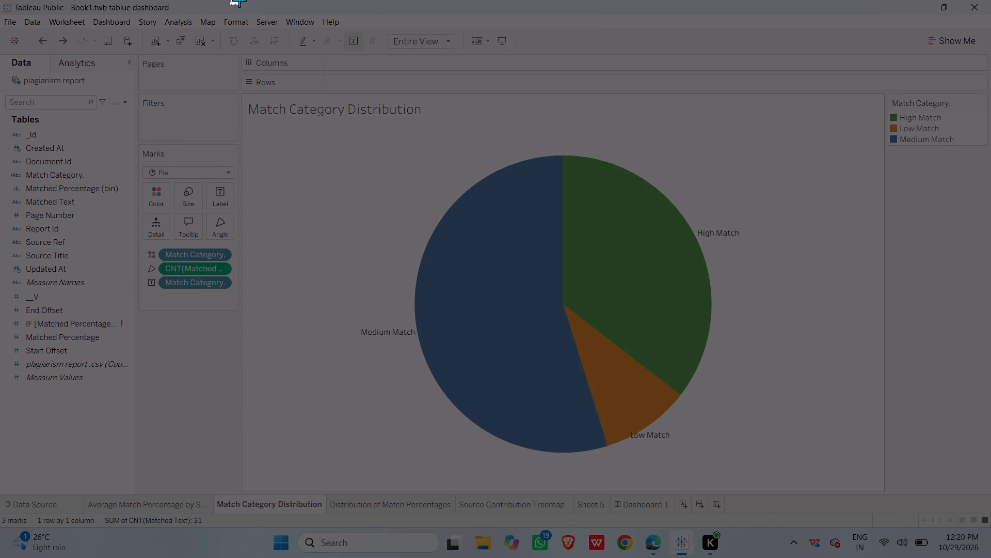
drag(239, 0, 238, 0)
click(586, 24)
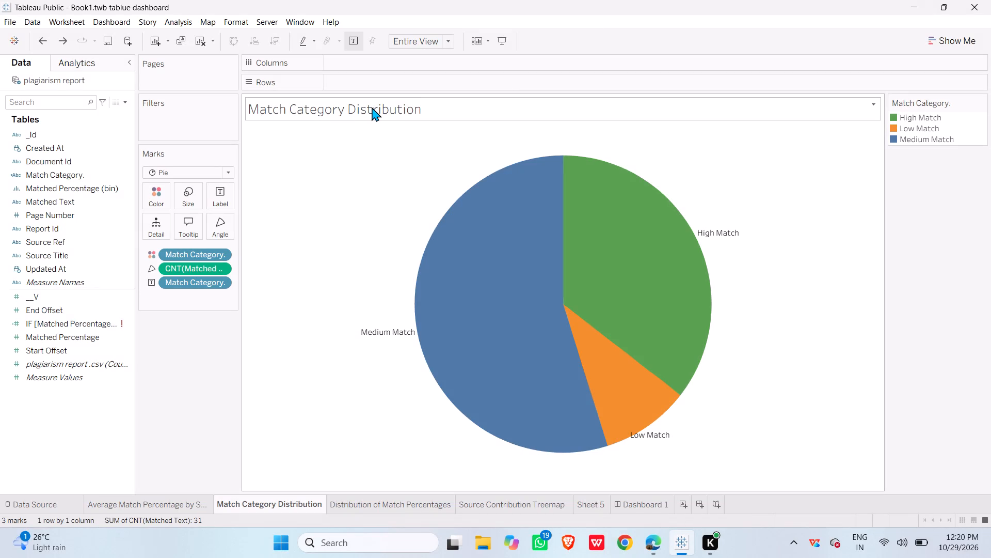
Capture a rectangular screenshot of the Match Category Distribution pie chart with its title and colour legend.
key(shift+super+s)
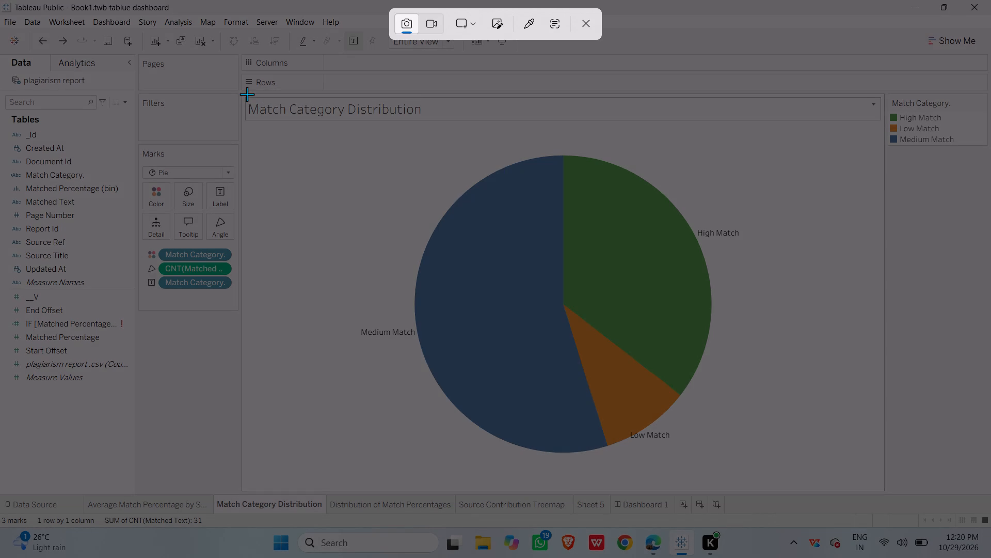
drag(245, 92, 731, 448)
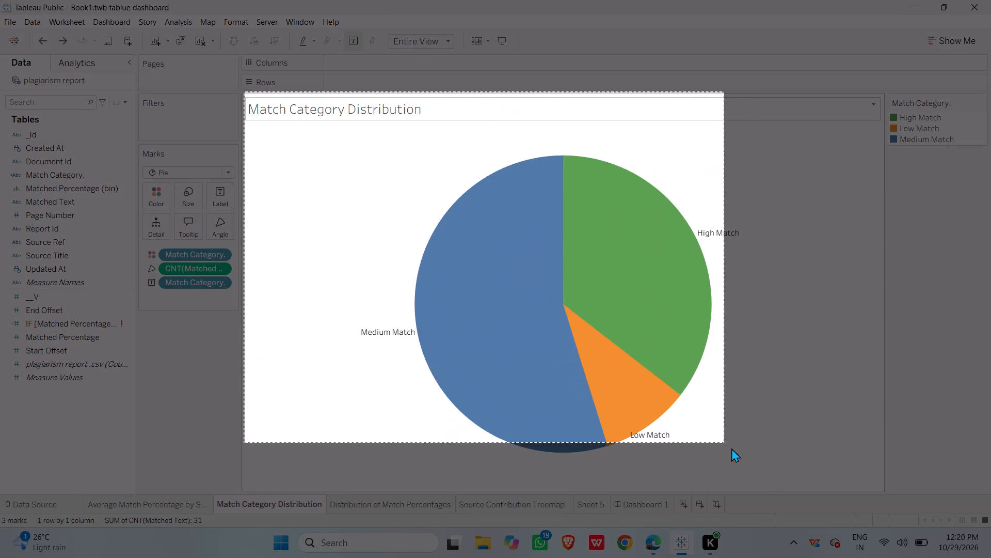
drag(731, 448, 967, 497)
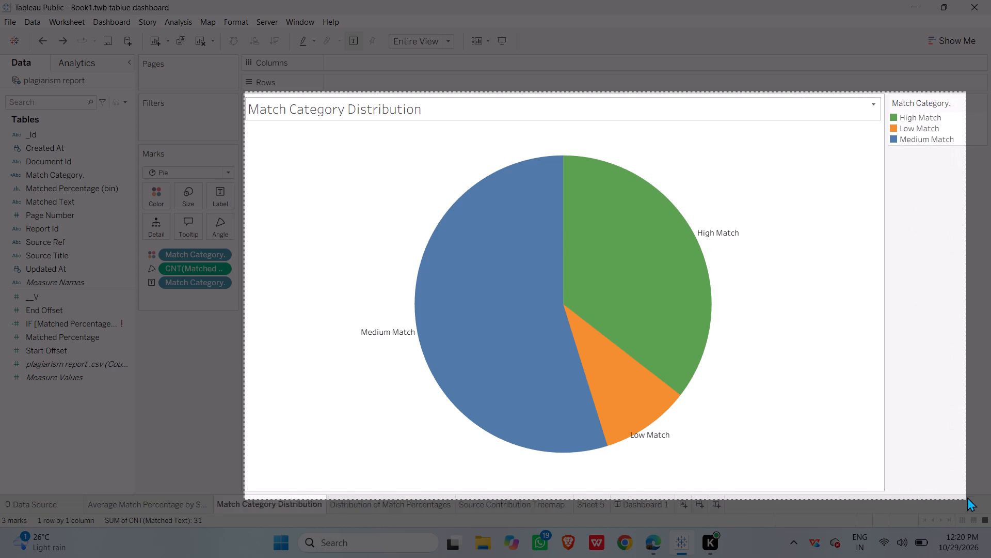
drag(967, 497, 984, 490)
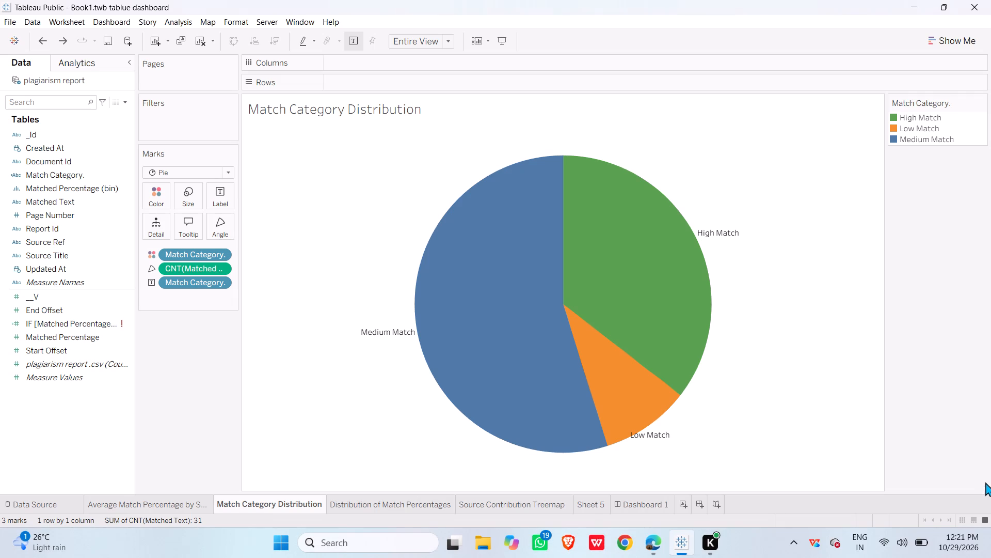
Capture a rectangular screenshot of the Distribution of Match Percentages sheet, covering its shelves, histogram and colour legend.
click(349, 500)
click(967, 430)
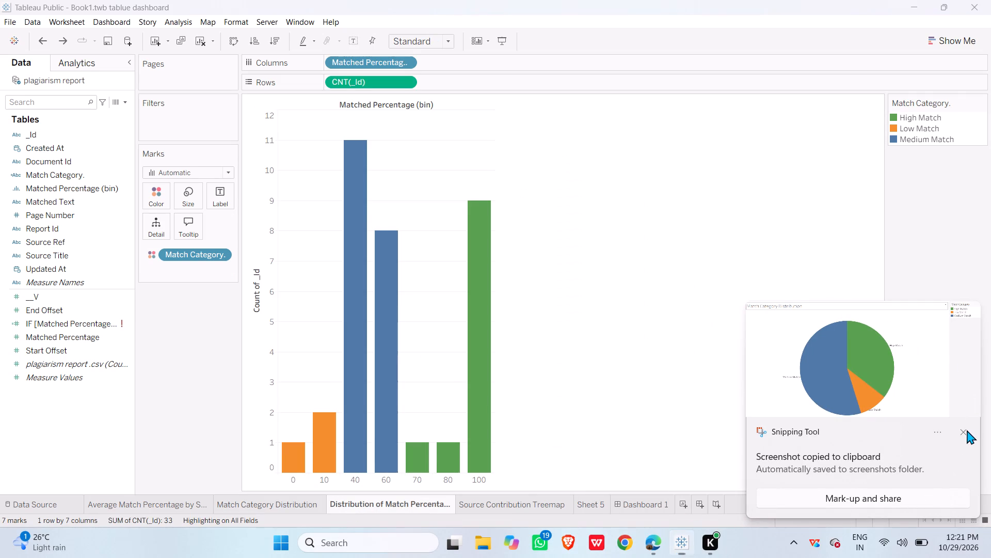
key(shift+super+s)
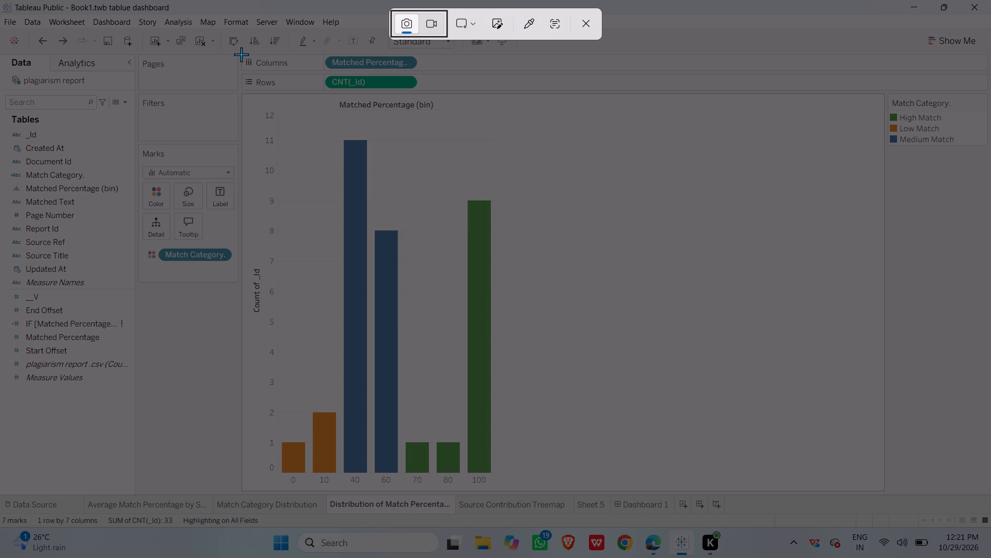
drag(241, 54, 978, 502)
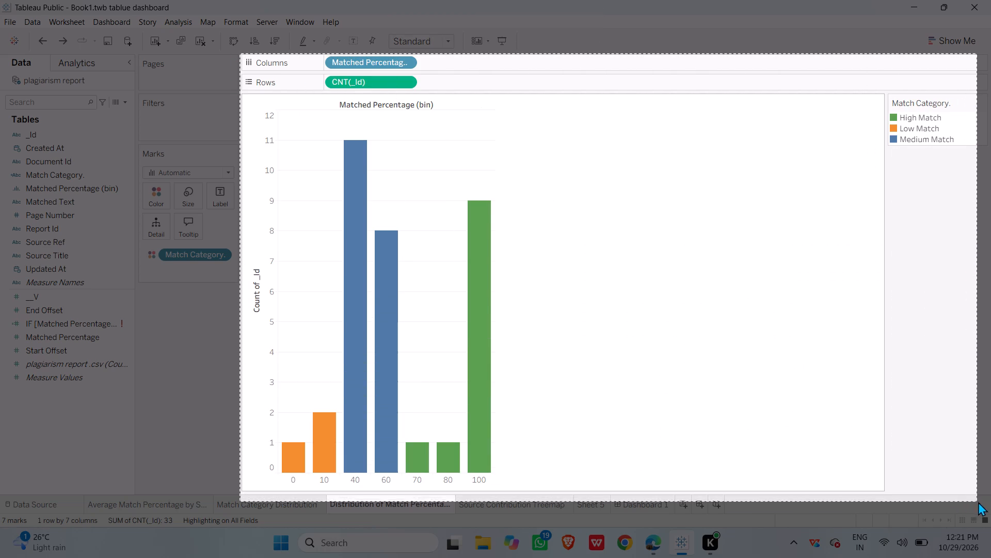
drag(978, 502, 990, 489)
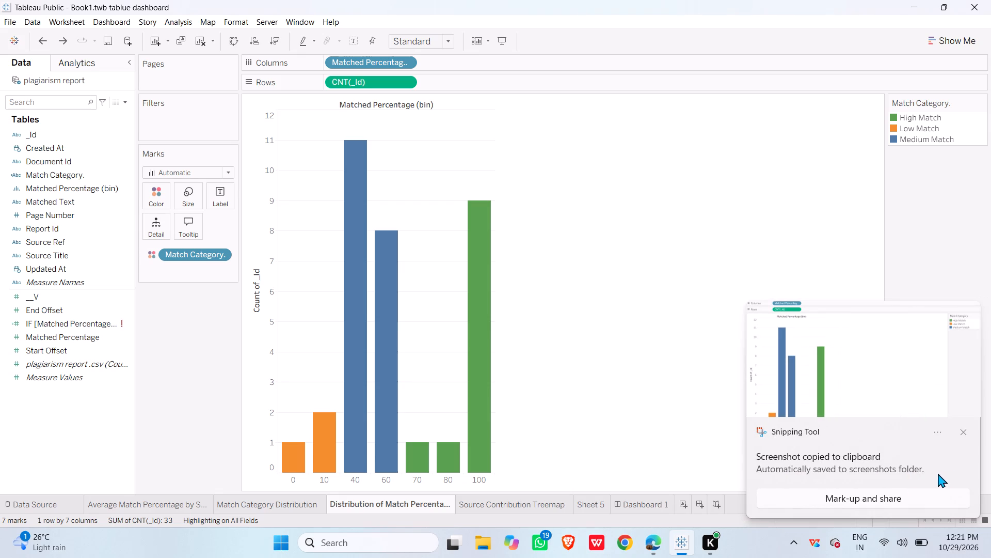
Reset the title of the Source Contribution Treemap sheet to its default and close the Format Title and Caption pane.
click(473, 499)
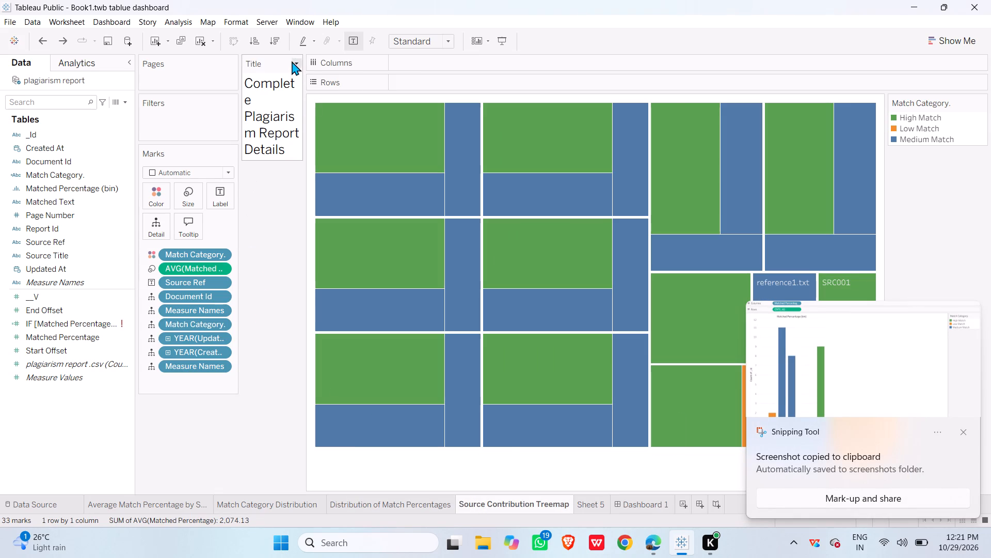
click(297, 63)
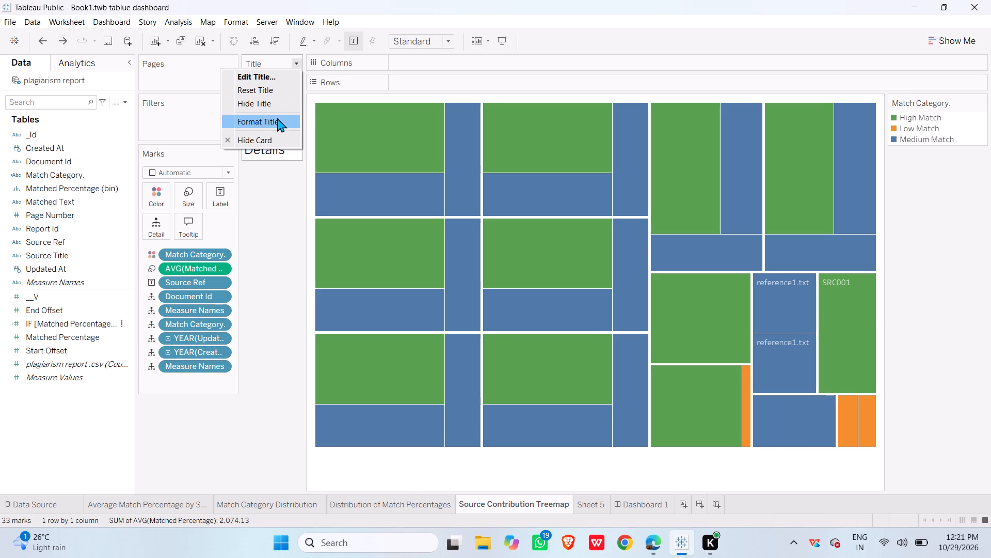
click(277, 118)
click(300, 60)
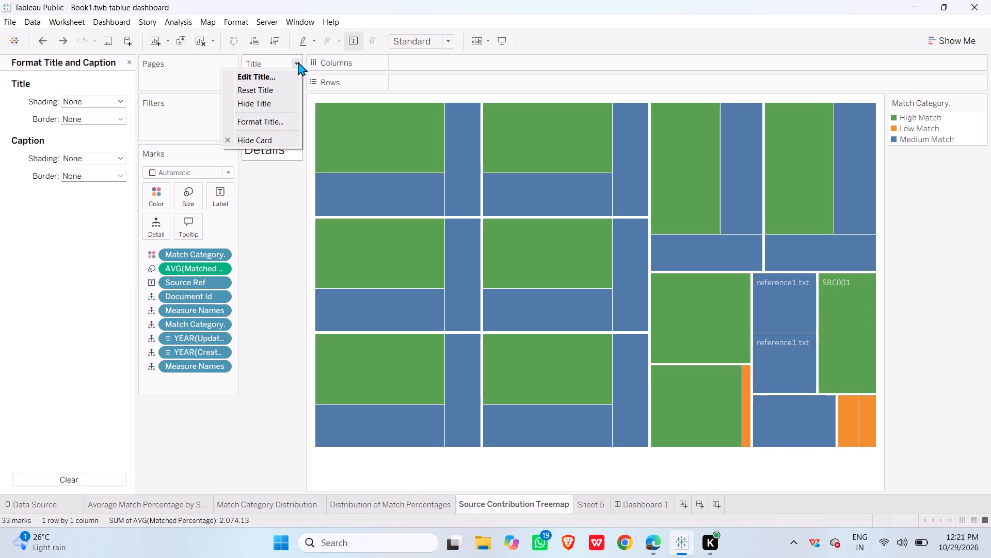
click(277, 86)
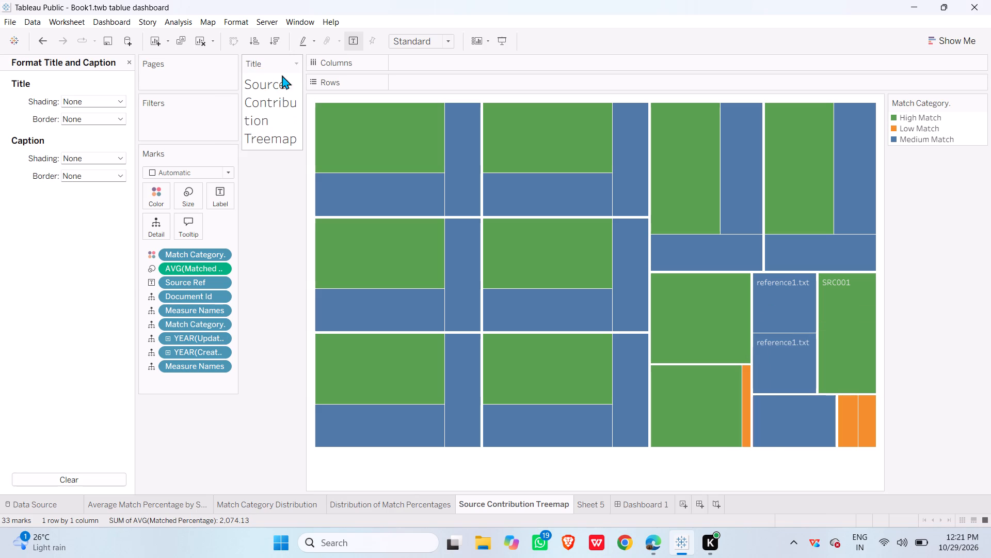
click(297, 64)
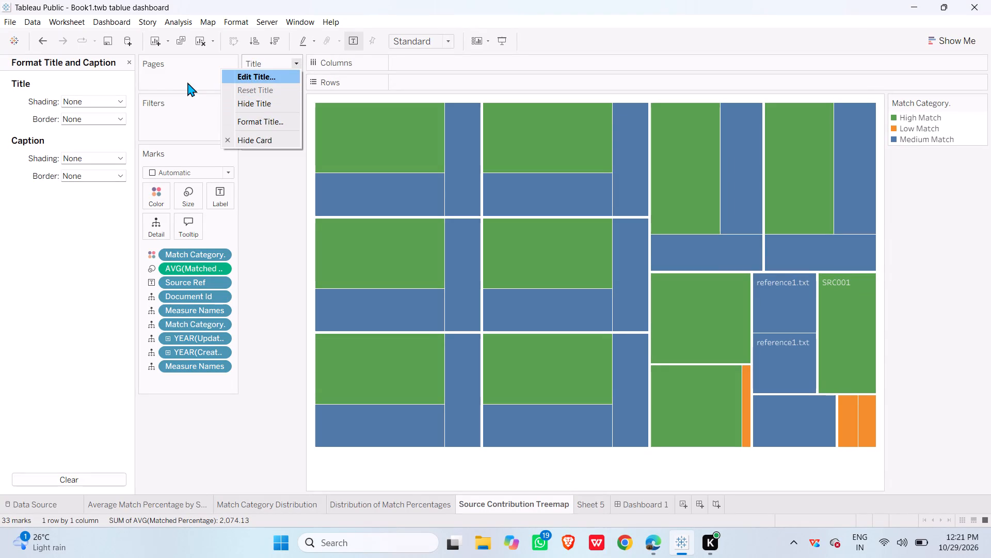
click(134, 63)
click(131, 62)
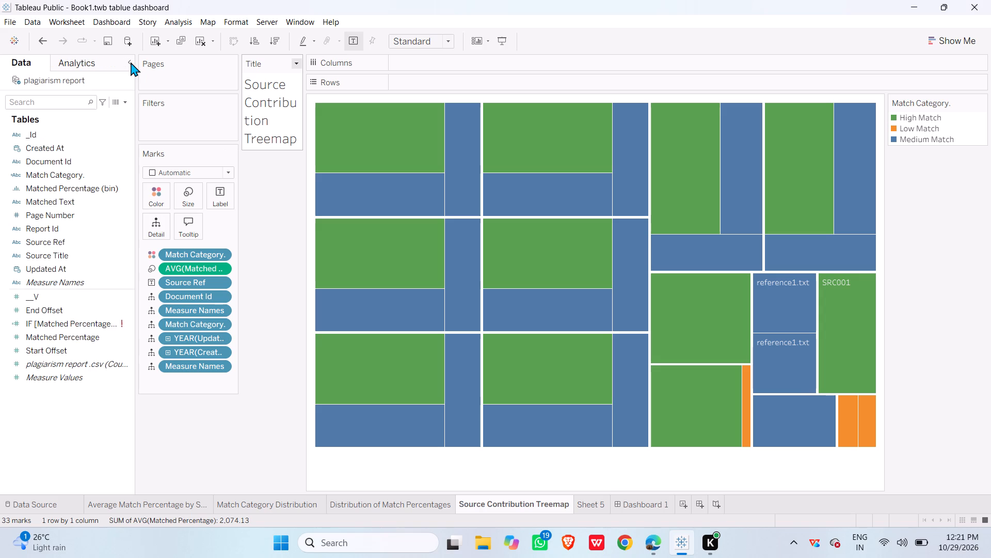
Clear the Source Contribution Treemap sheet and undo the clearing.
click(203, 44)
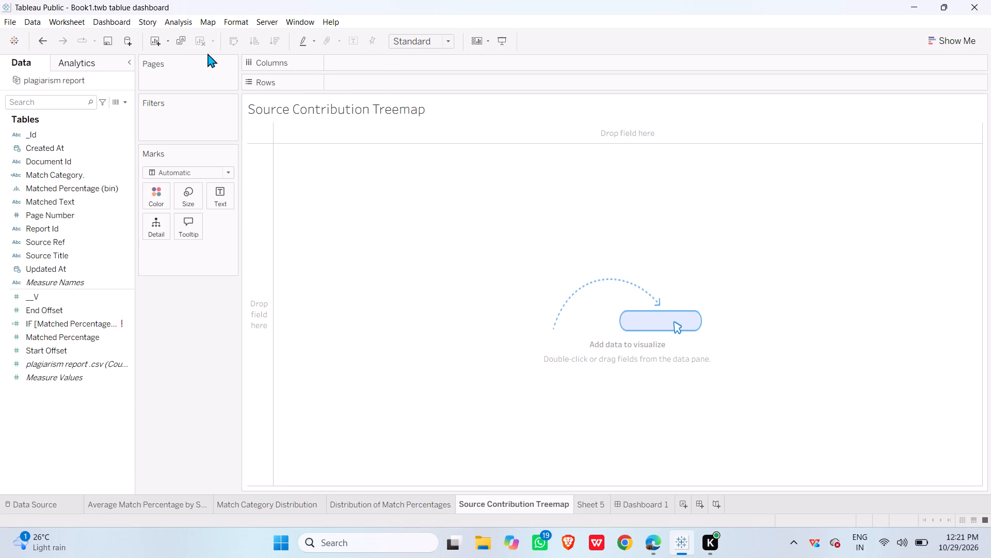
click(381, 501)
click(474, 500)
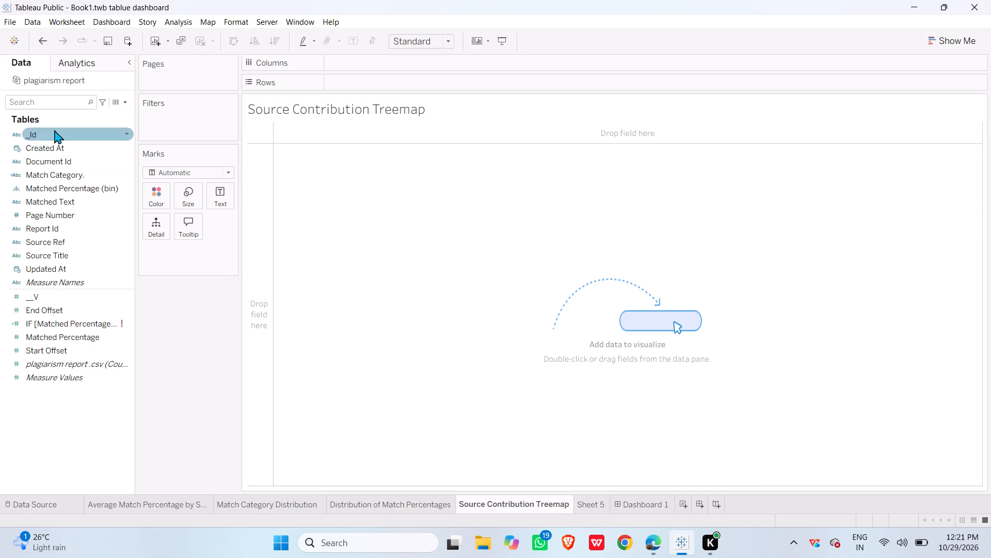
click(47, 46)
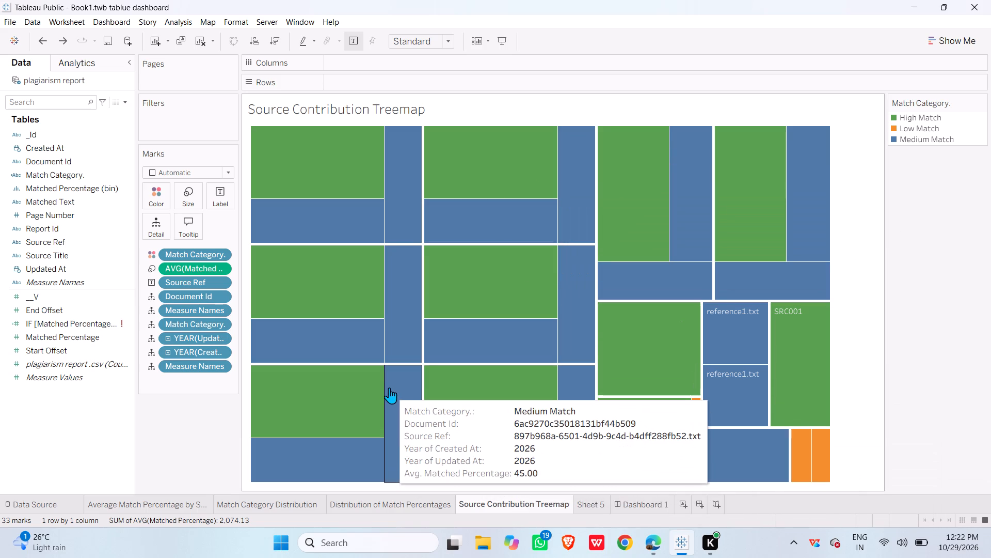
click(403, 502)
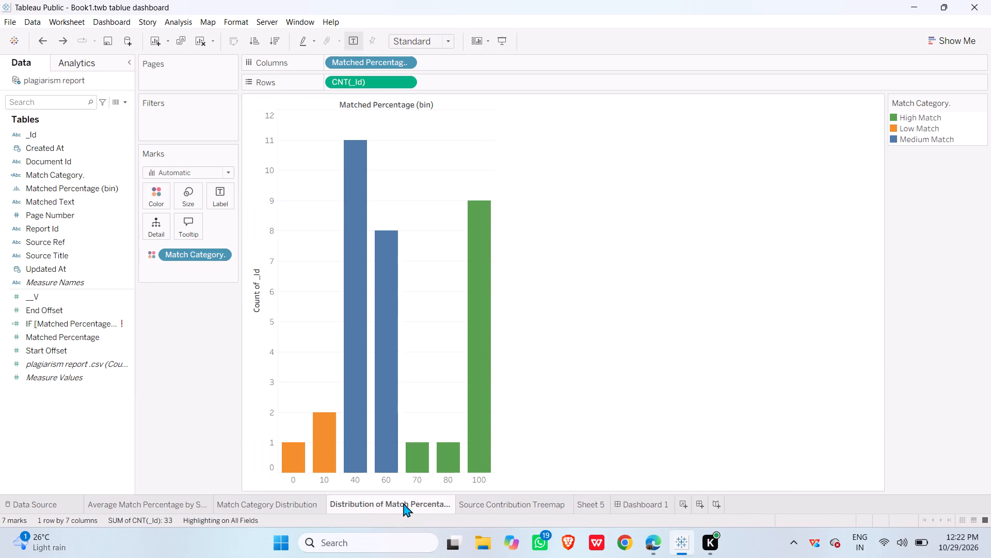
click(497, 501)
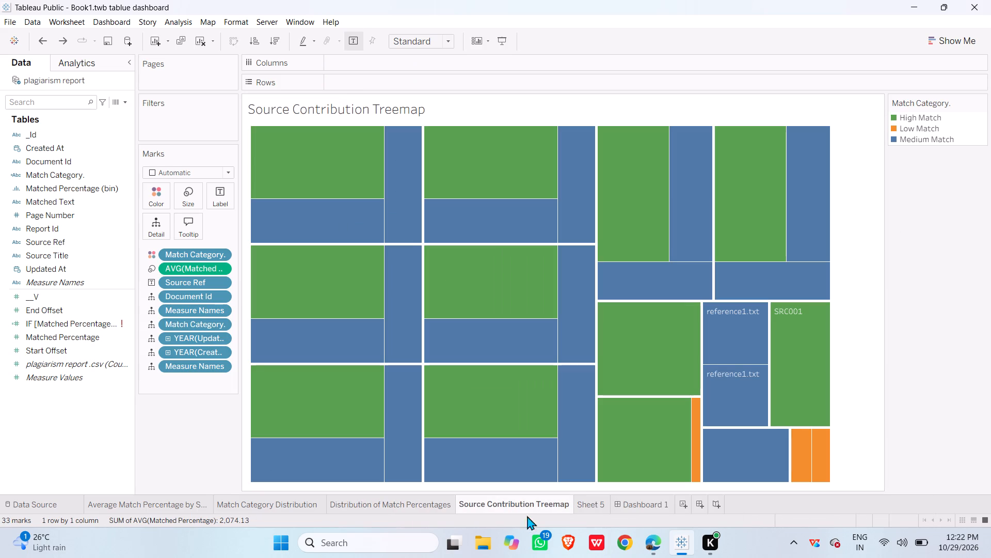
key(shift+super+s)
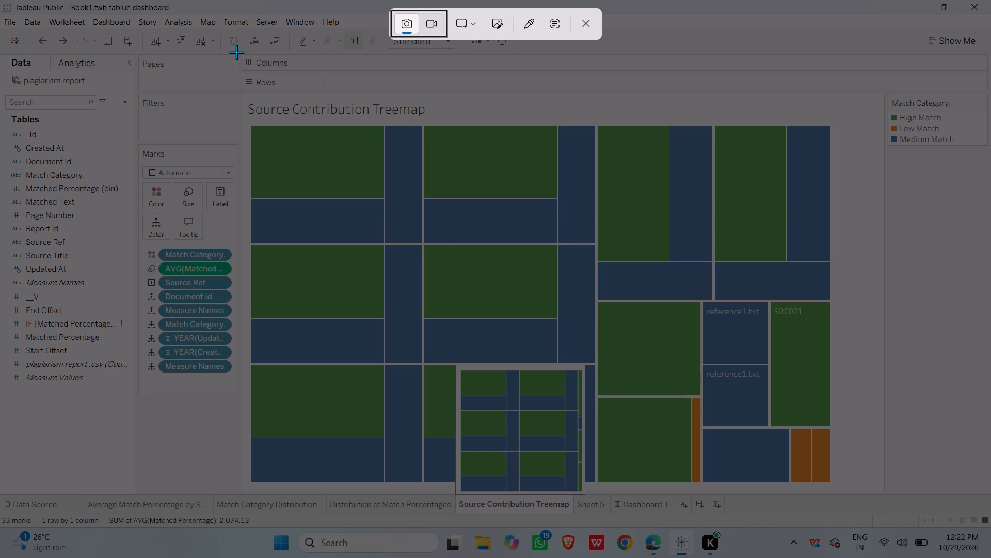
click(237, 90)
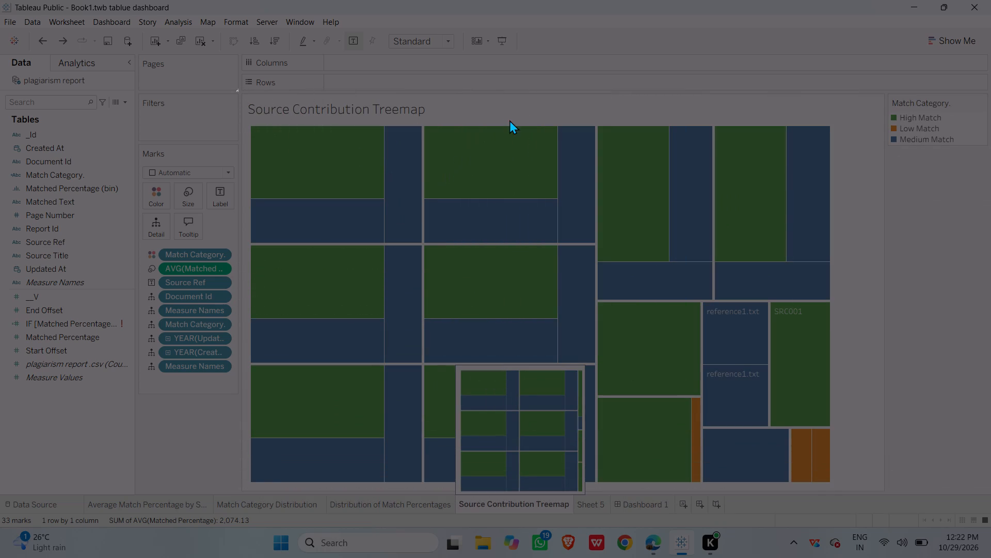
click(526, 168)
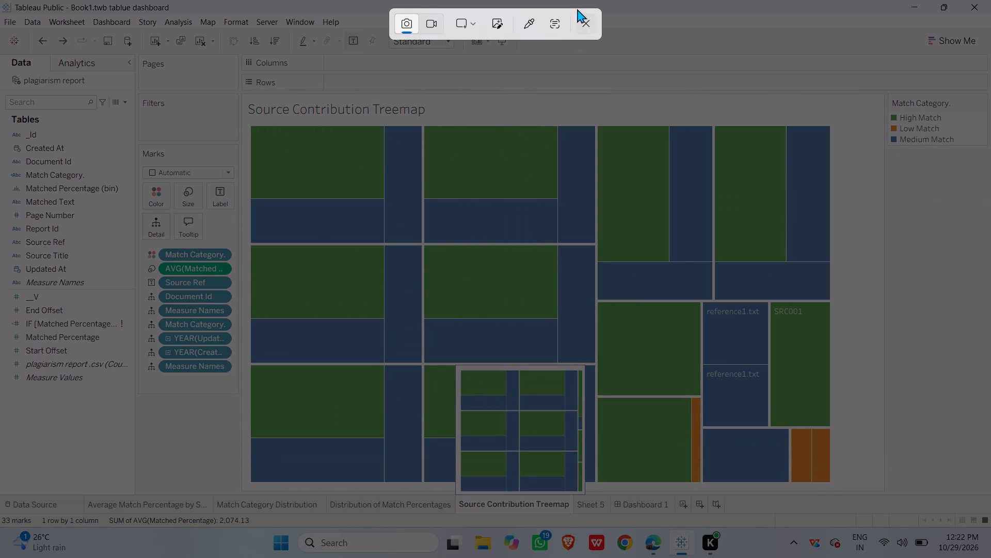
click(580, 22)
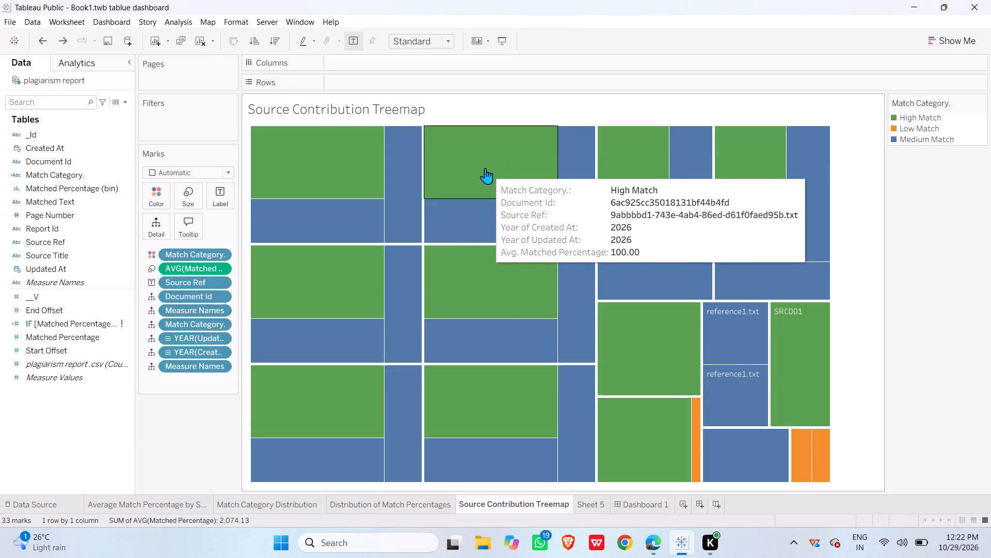
Capture a rectangular screenshot of the Source Contribution Treemap sheet, covering its title, treemap and colour legend.
click(480, 214)
click(470, 213)
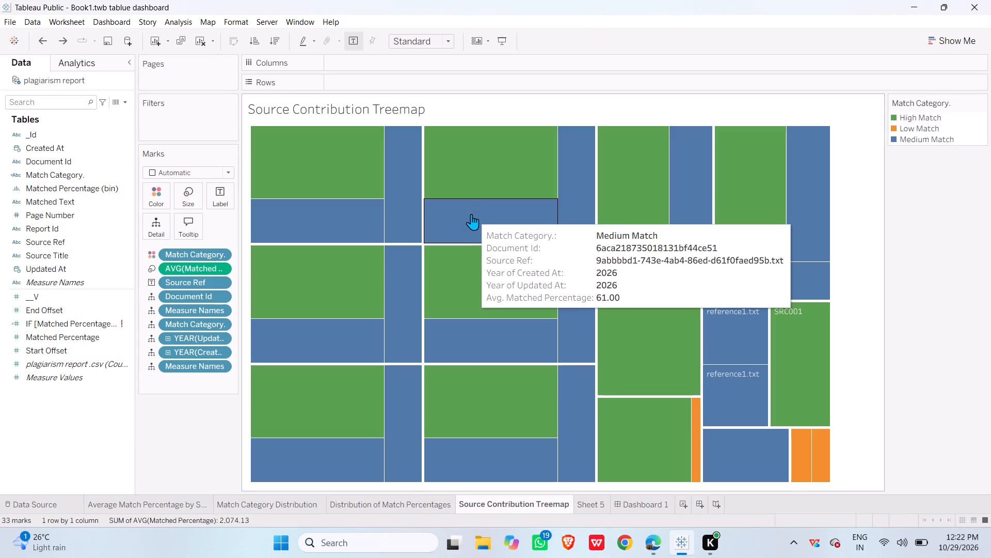
key(shift+super+s)
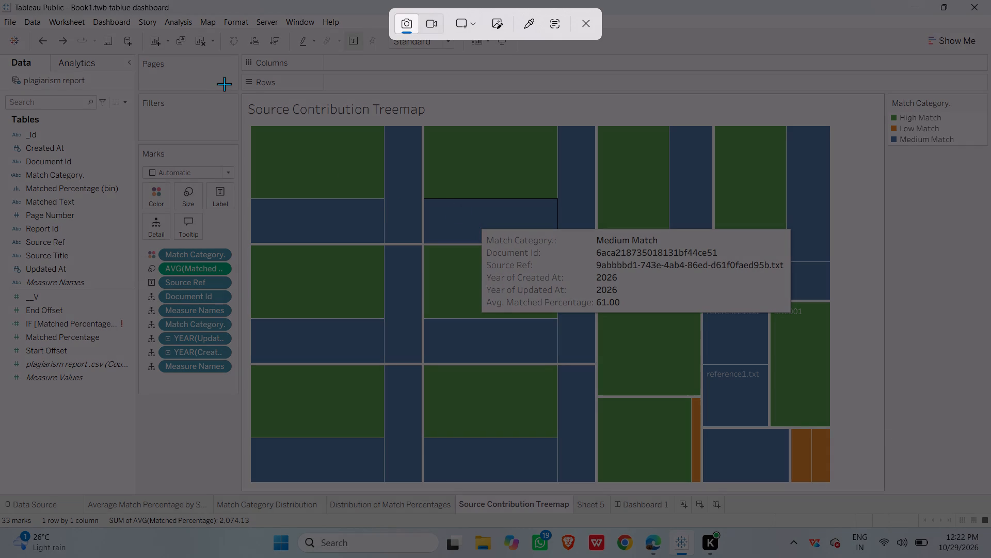
drag(239, 91, 804, 504)
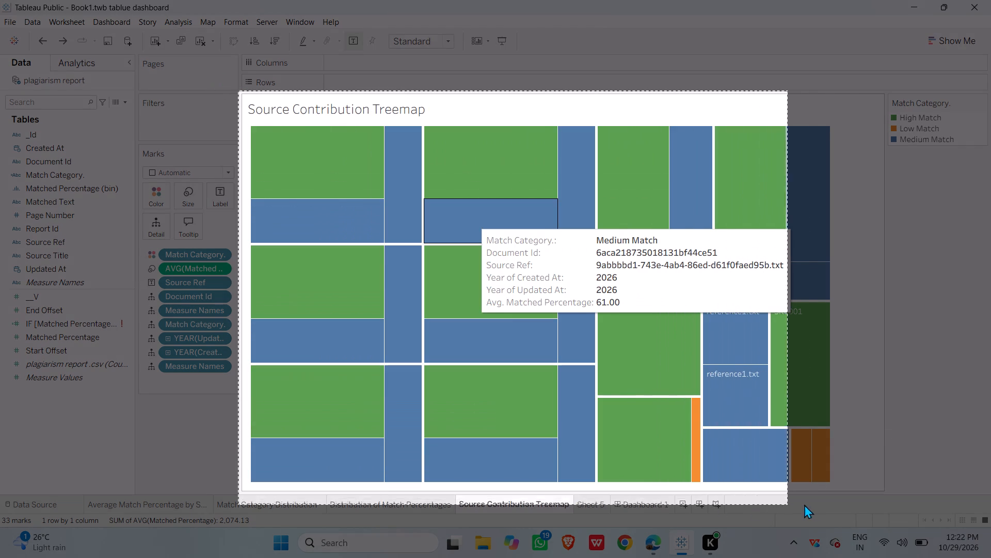
drag(804, 504, 978, 497)
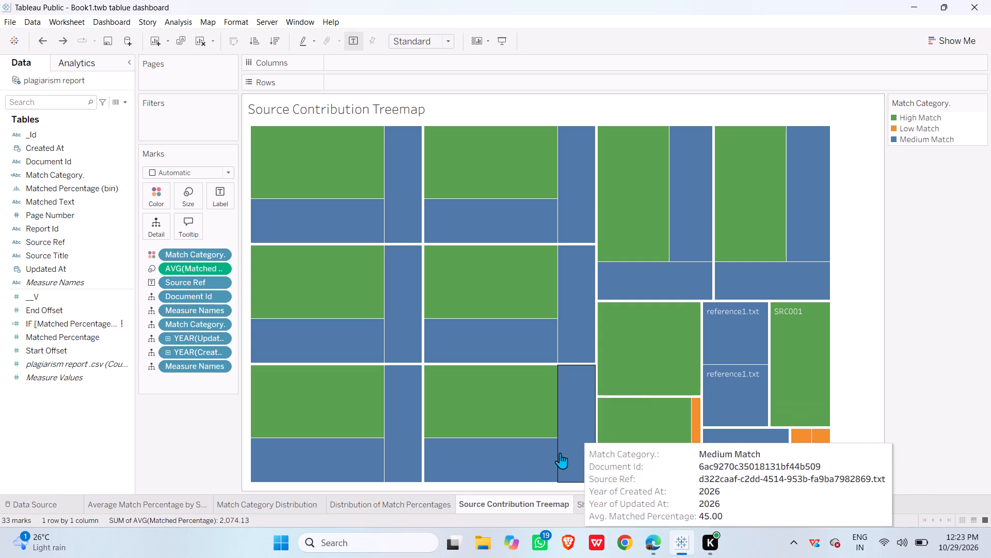
Capture a rectangular screenshot of the whole Dashboard 1 canvas, covering its title and all four charts.
click(643, 501)
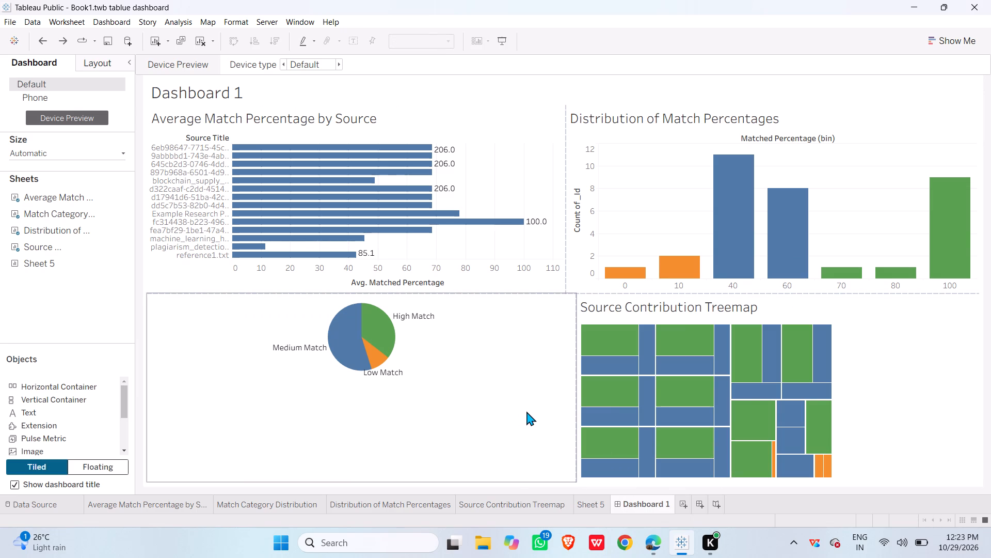
key(shift+super+s)
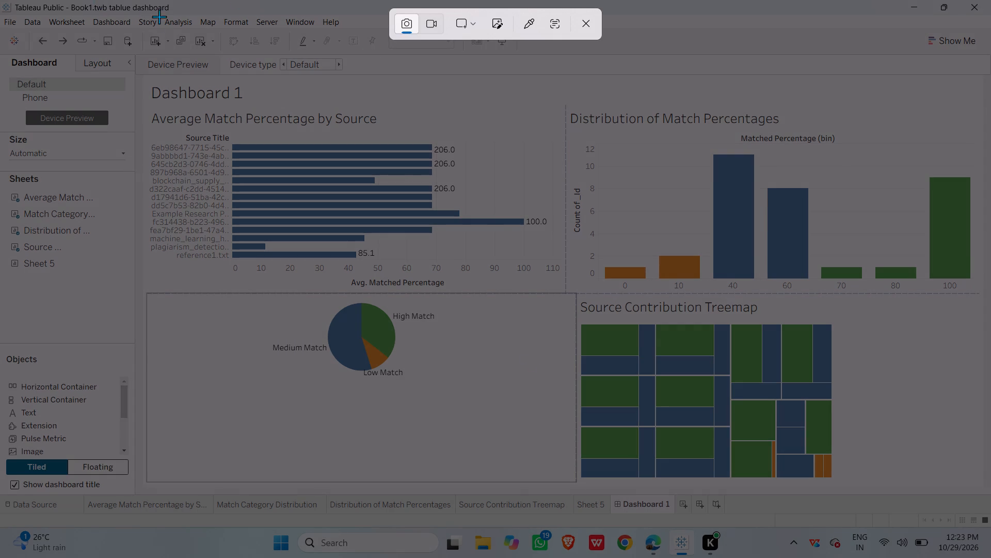
drag(132, 74, 802, 516)
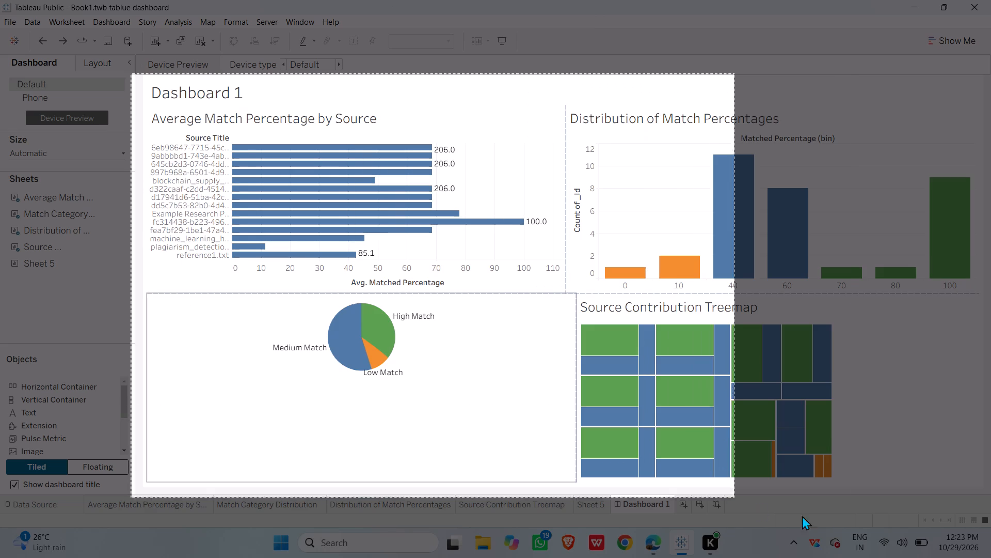
drag(802, 516, 990, 484)
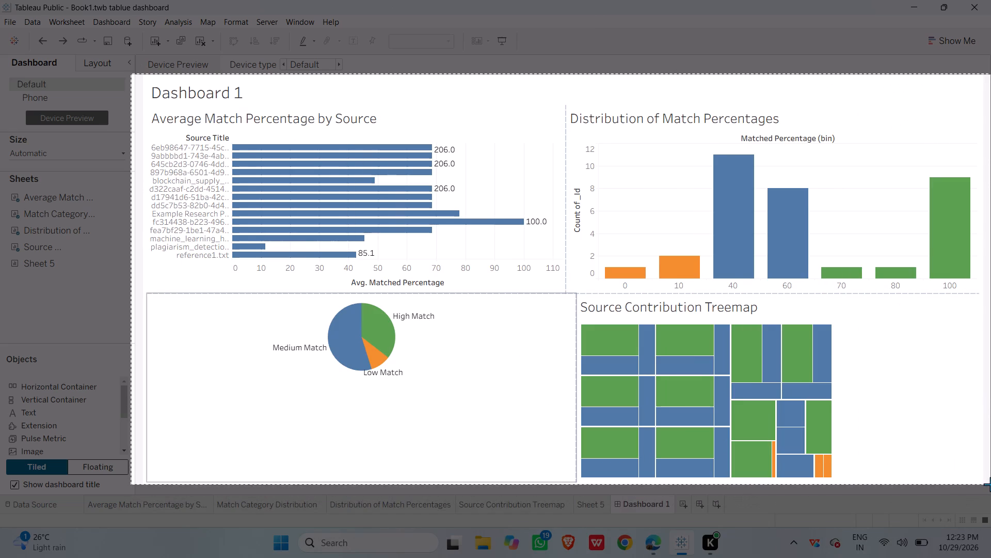
drag(990, 484, 976, 486)
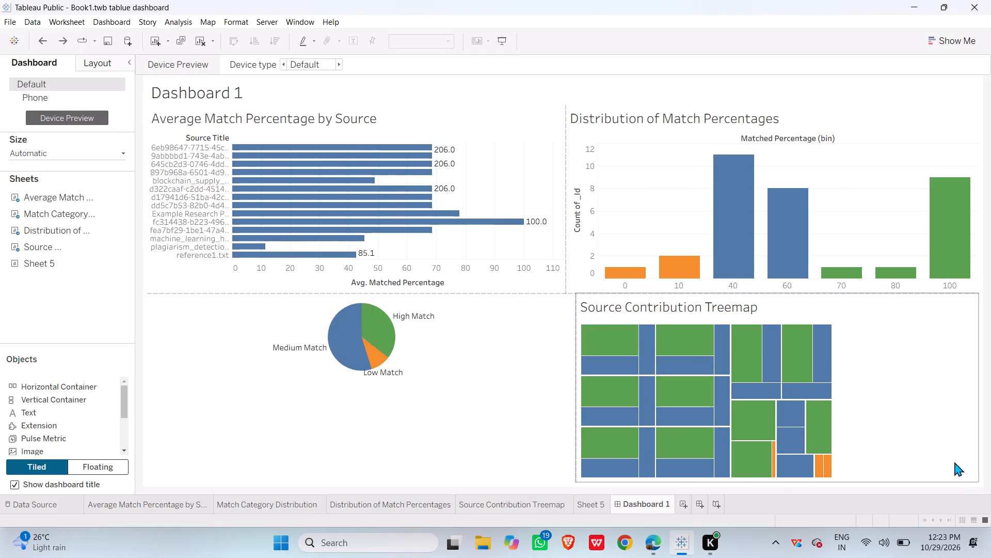
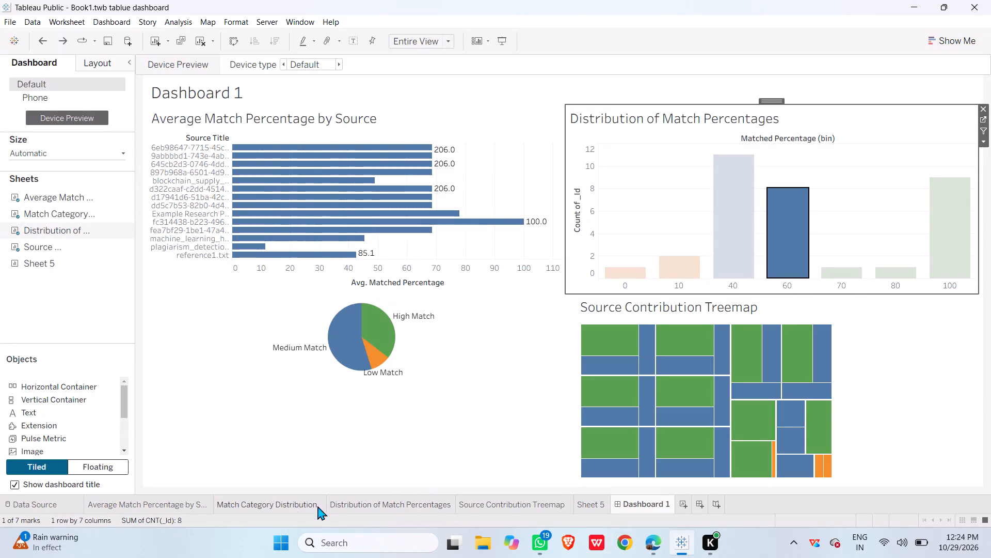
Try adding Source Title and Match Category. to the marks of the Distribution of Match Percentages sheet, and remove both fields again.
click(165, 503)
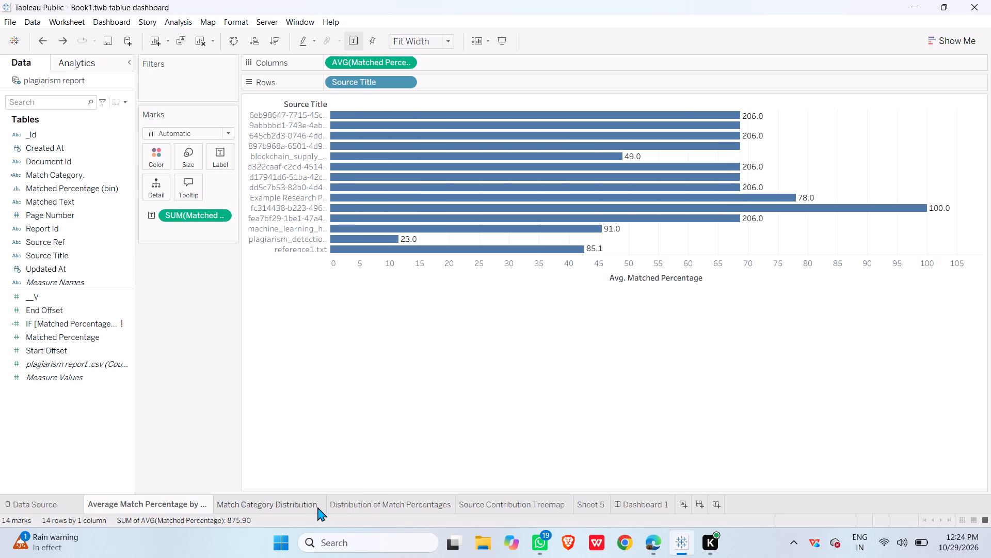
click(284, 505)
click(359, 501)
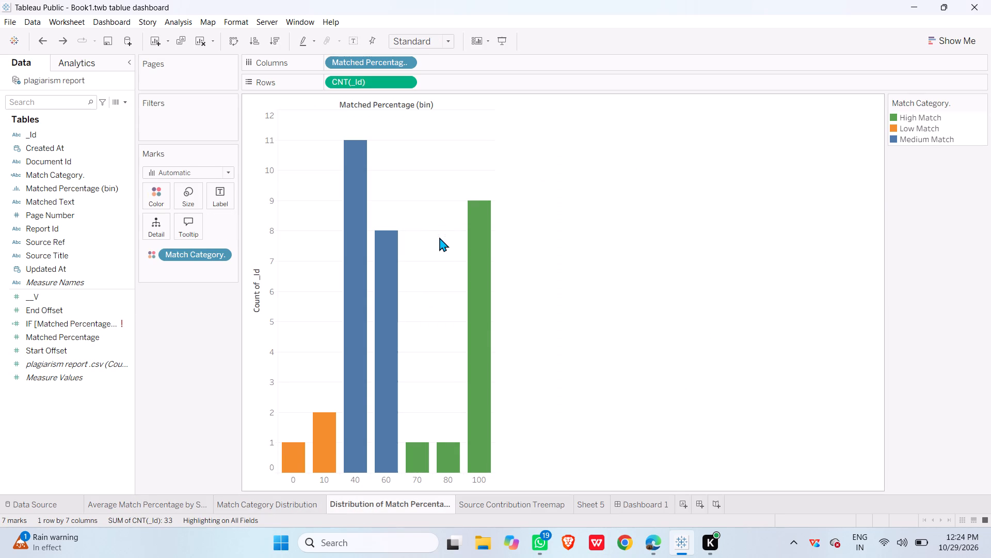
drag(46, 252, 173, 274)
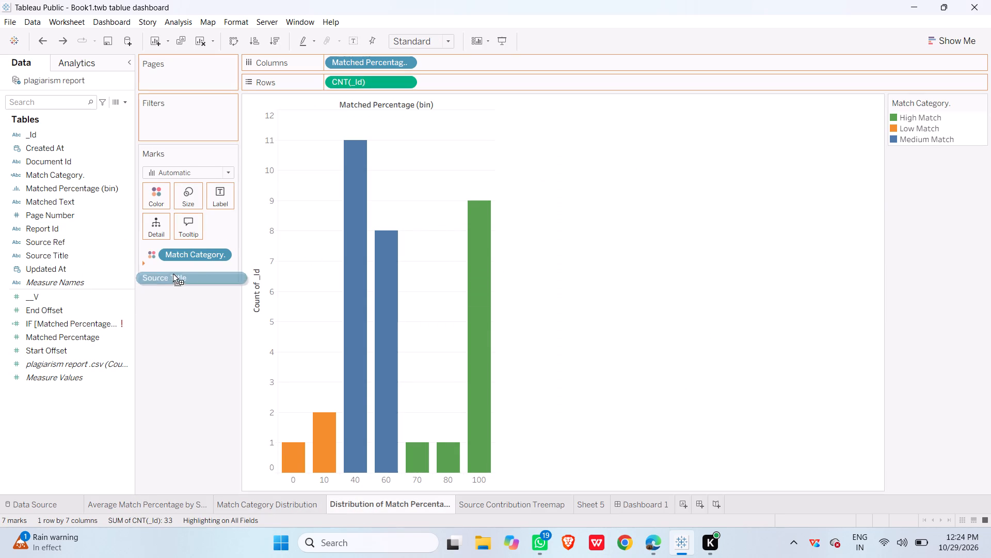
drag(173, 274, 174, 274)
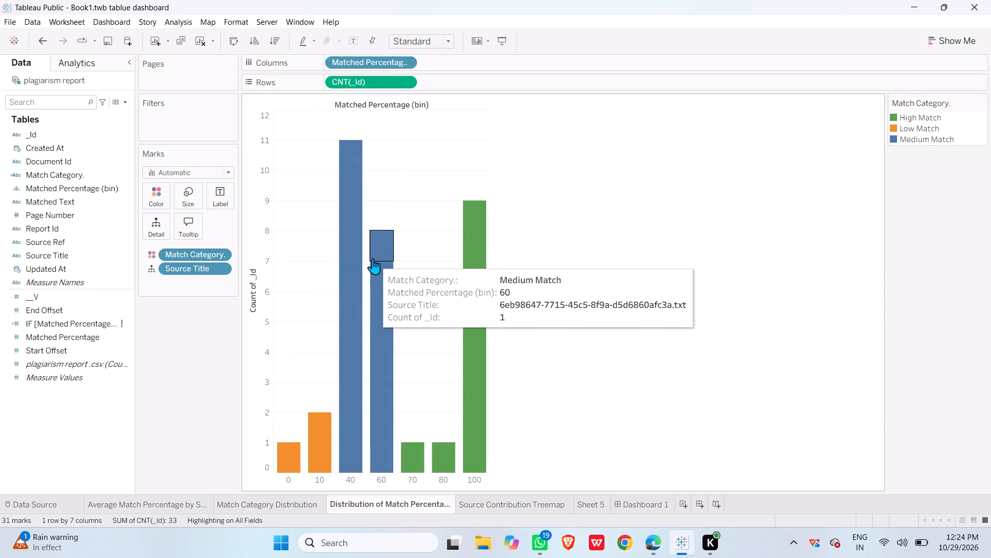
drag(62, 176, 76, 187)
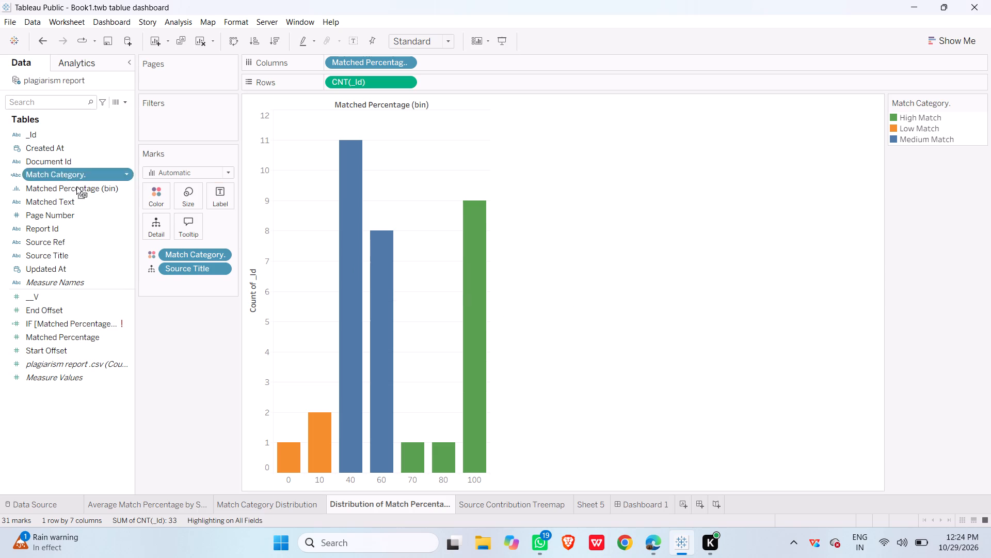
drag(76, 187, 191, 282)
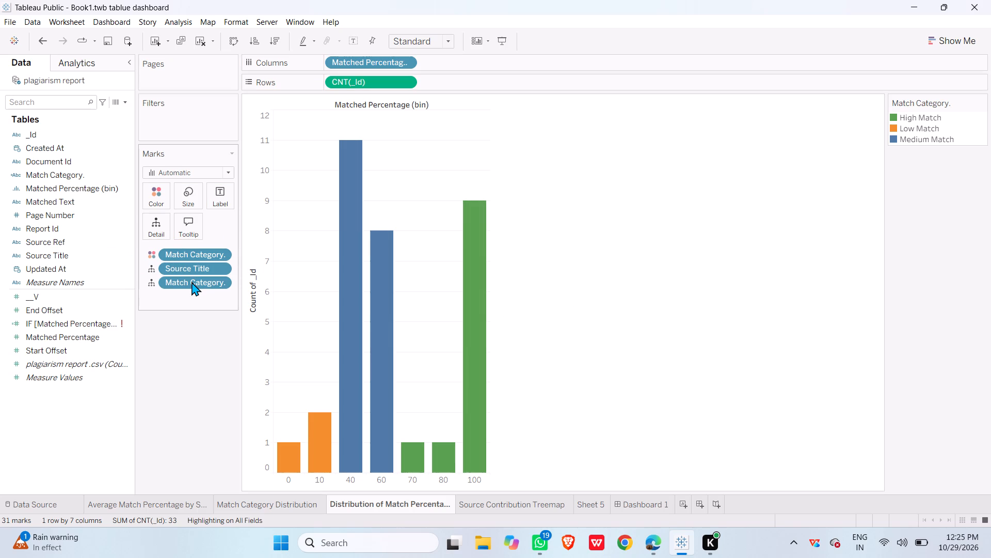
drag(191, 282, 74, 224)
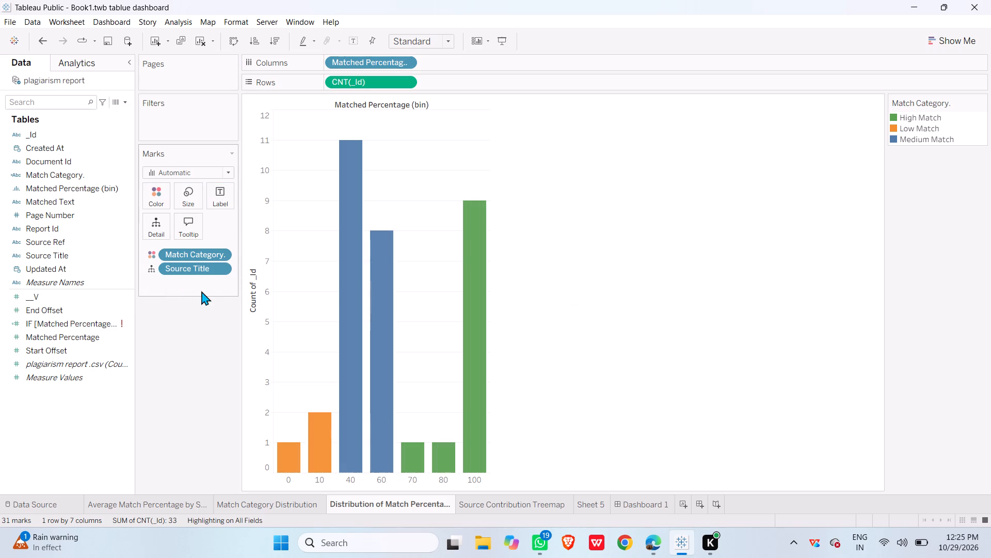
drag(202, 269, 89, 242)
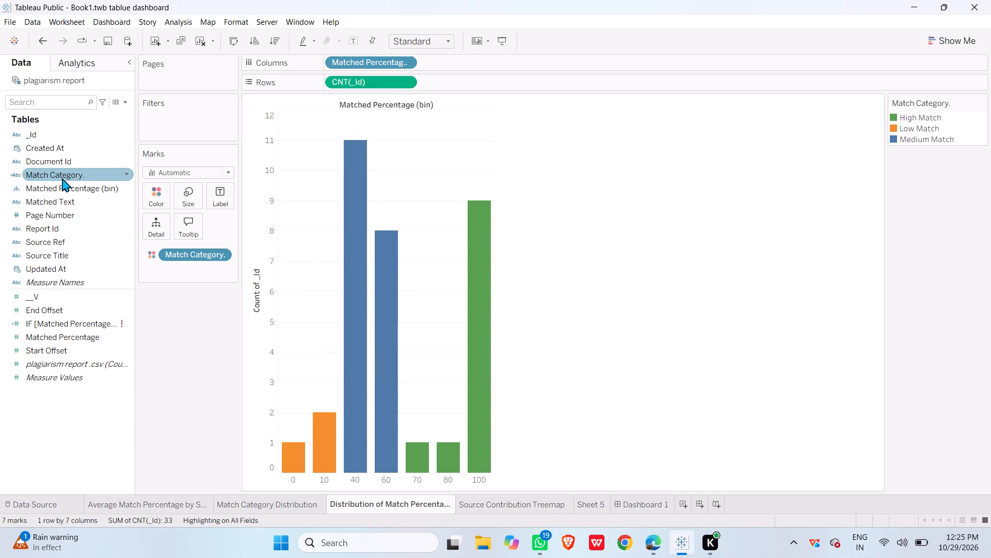
Capture a rectangular screenshot of the Average Match Percentage by Source sheet, covering the data fields, marks, shelves and bar chart.
click(145, 507)
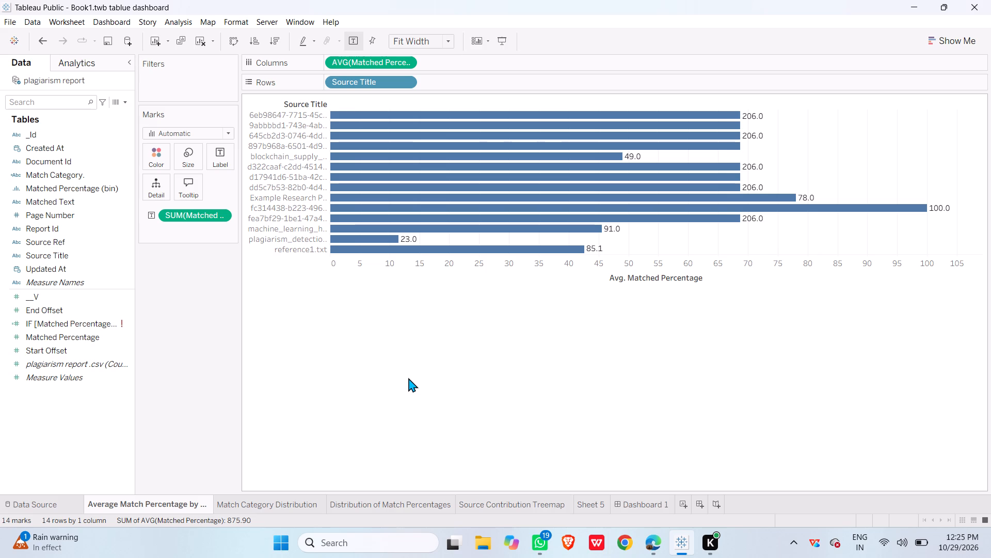
key(shift+super+s)
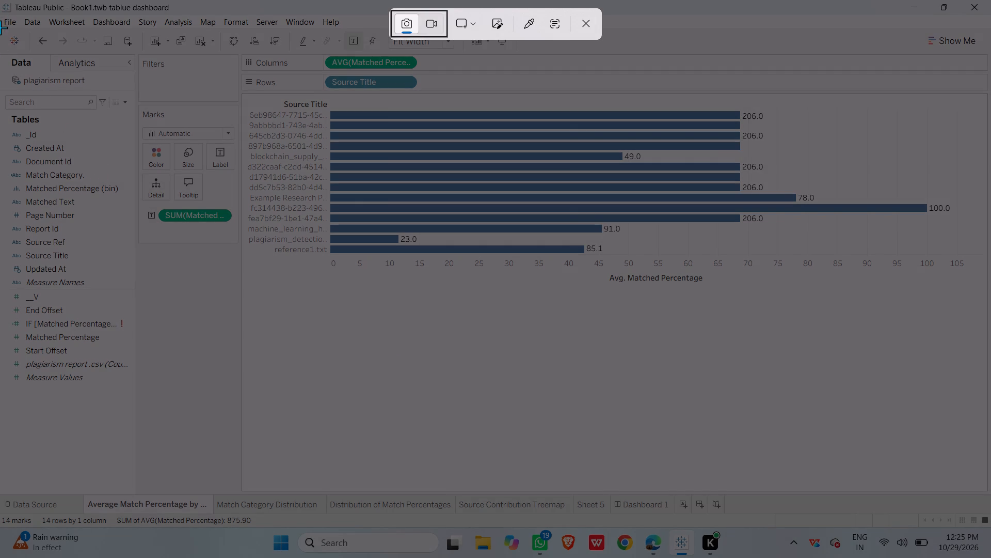
drag(1, 57, 990, 557)
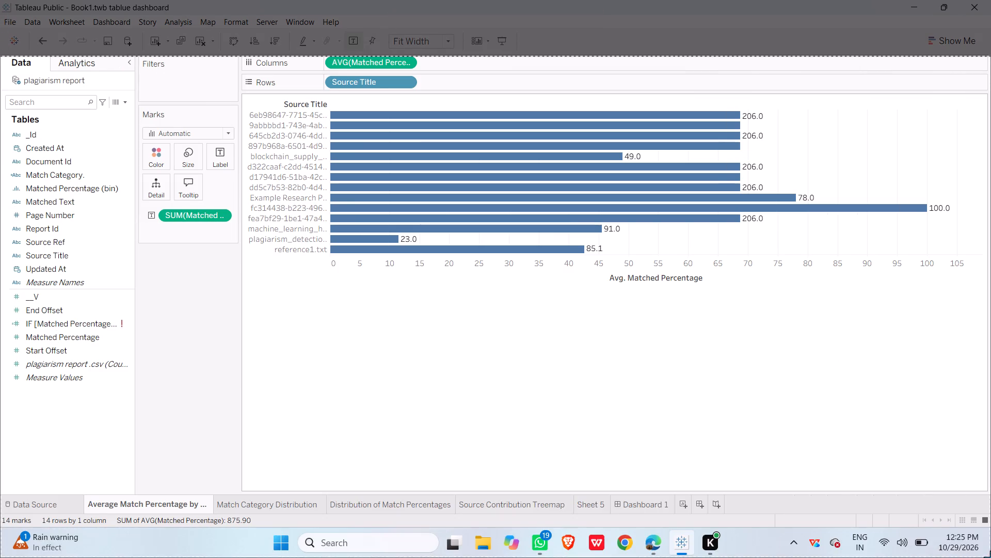
drag(990, 557, 990, 495)
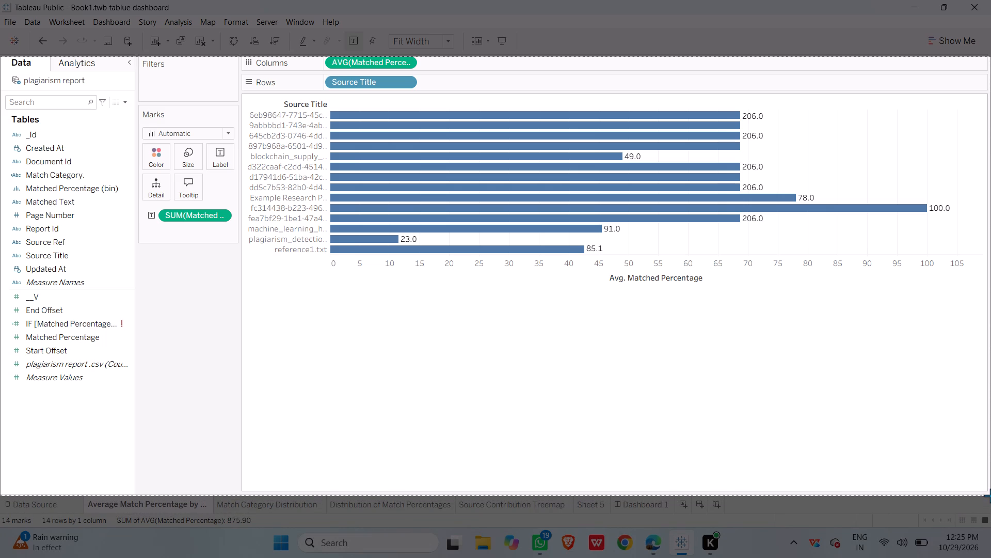
drag(990, 495, 990, 438)
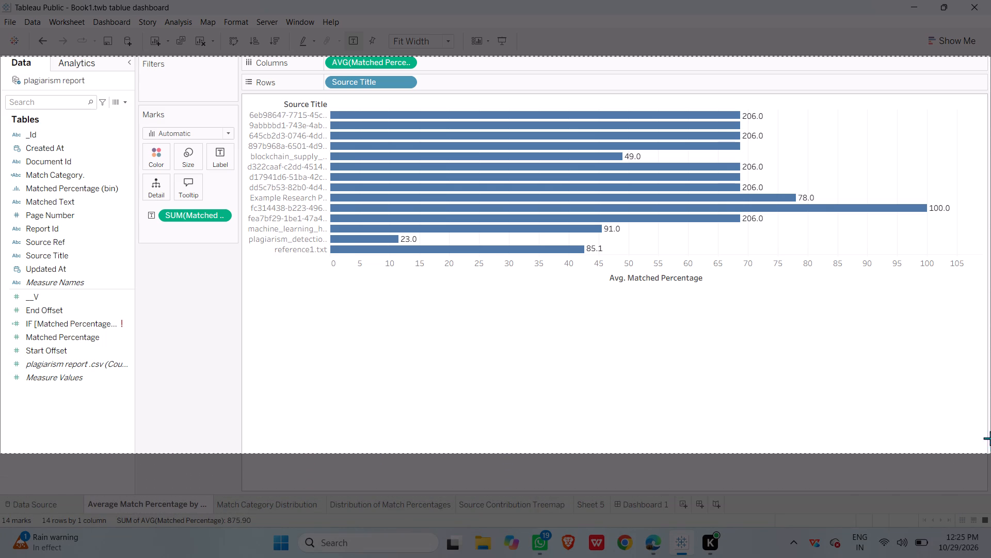
drag(990, 438, 990, 394)
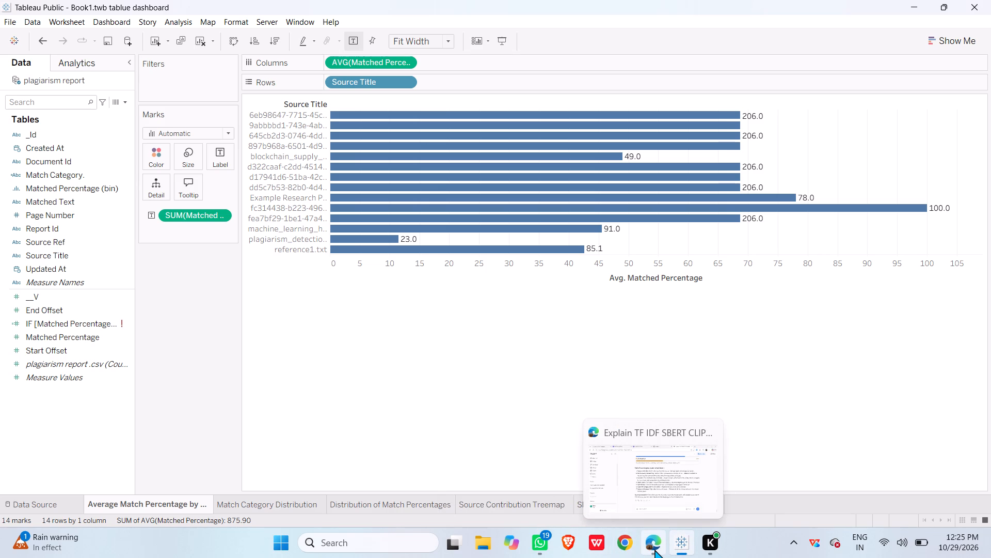
Capture a rectangular screenshot of the Match Category Distribution sheet, covering the data fields, marks, pie chart and colour legend.
click(239, 500)
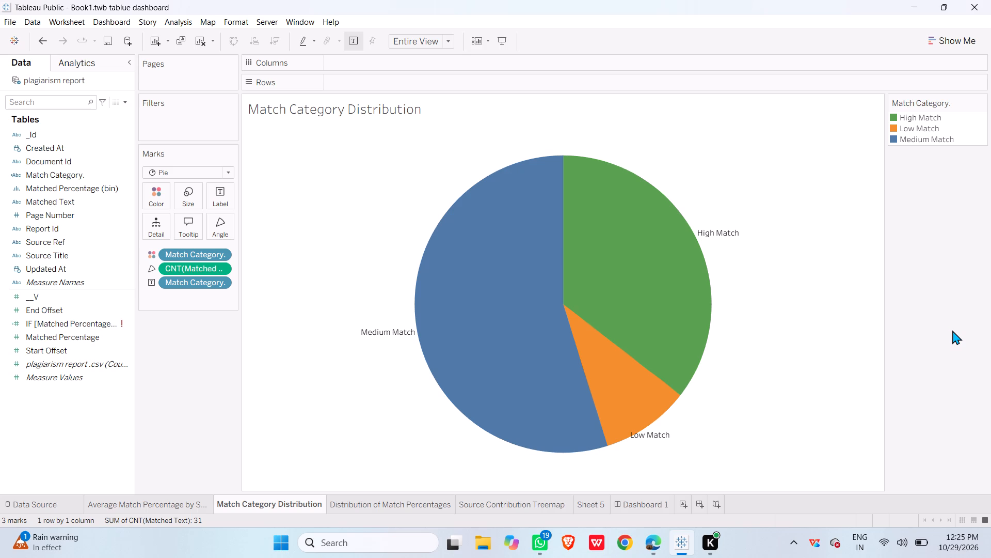
key(shift+super+s)
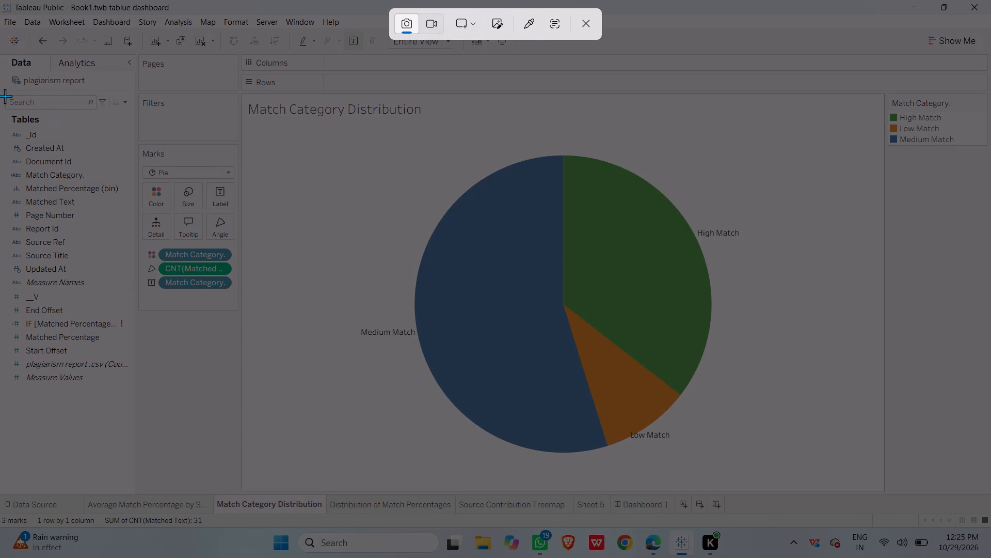
drag(0, 93, 673, 478)
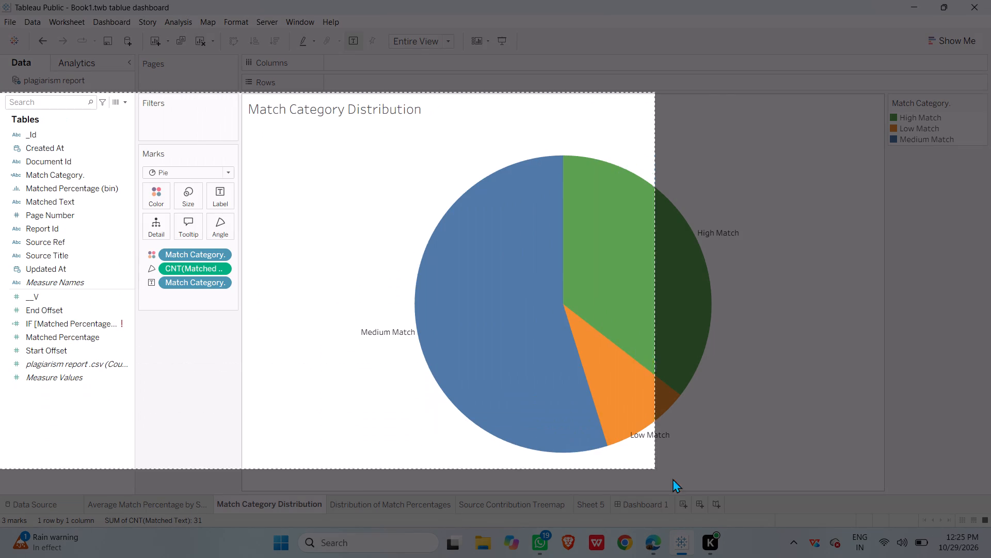
drag(673, 478, 990, 496)
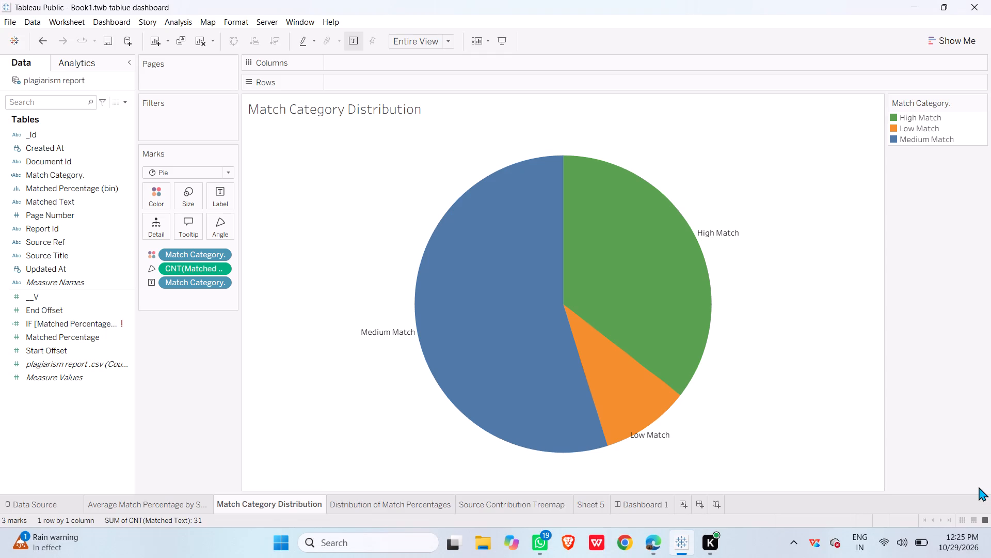
Capture a rectangular screenshot of the Distribution of Match Percentages sheet, covering the data fields, marks, histogram and colour legend.
click(343, 505)
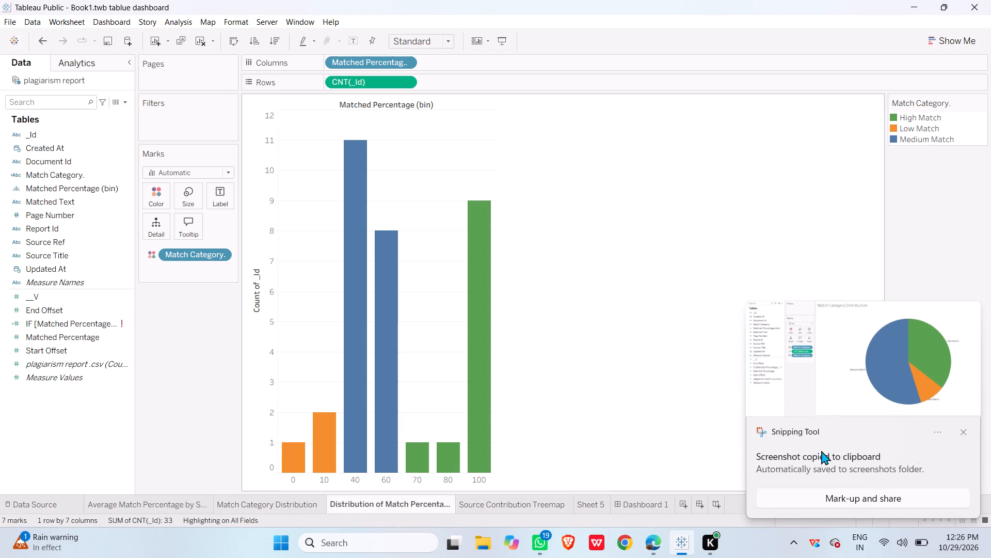
click(961, 433)
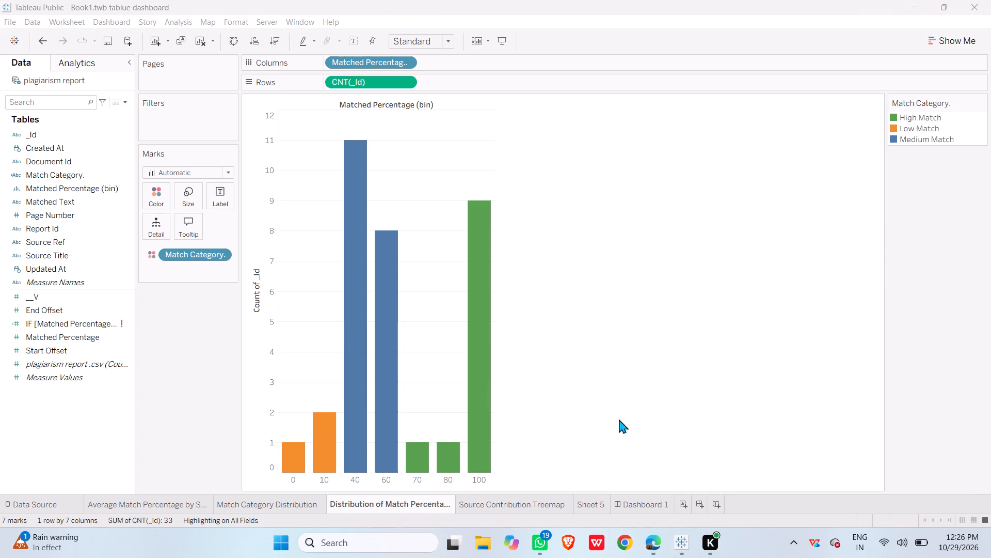
key(shift+super+s)
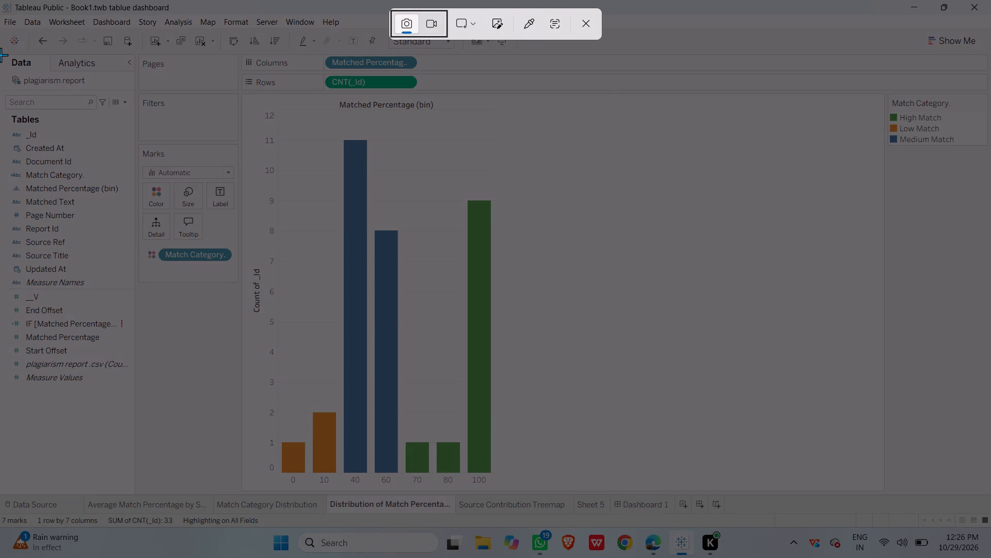
drag(0, 93, 0, 92)
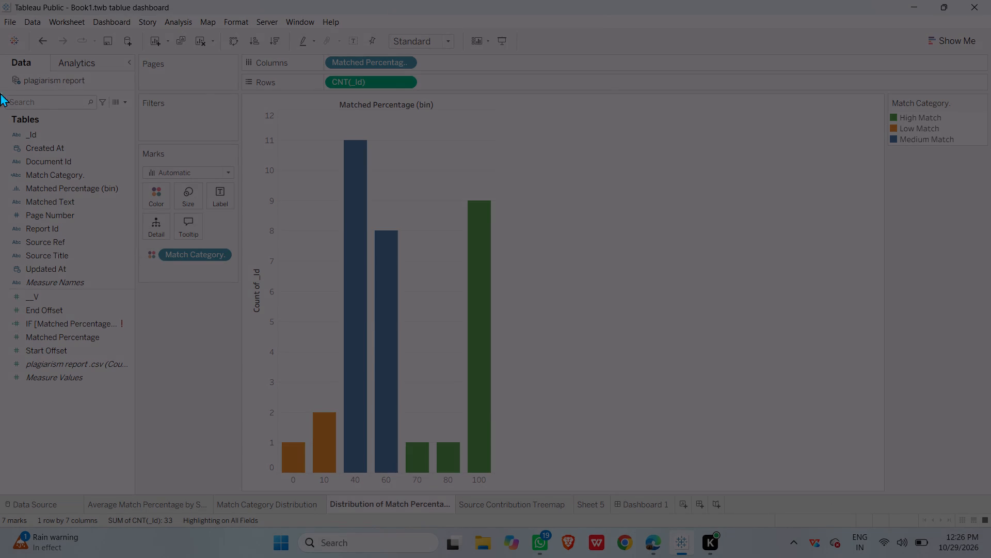
drag(0, 92, 990, 502)
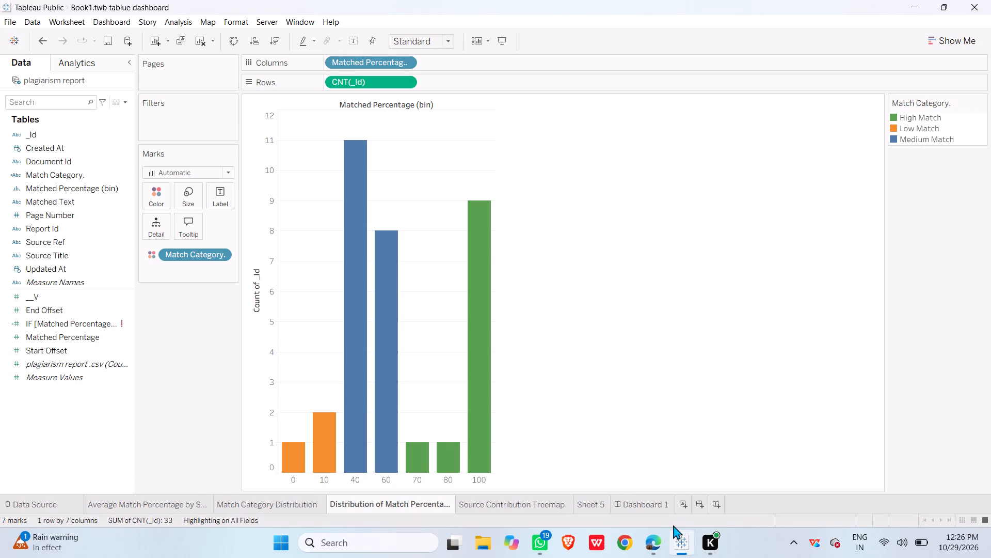
Capture a rectangular screenshot of the Source Contribution Treemap sheet with no mark selected, covering the data fields, marks, treemap and colour legend.
click(492, 507)
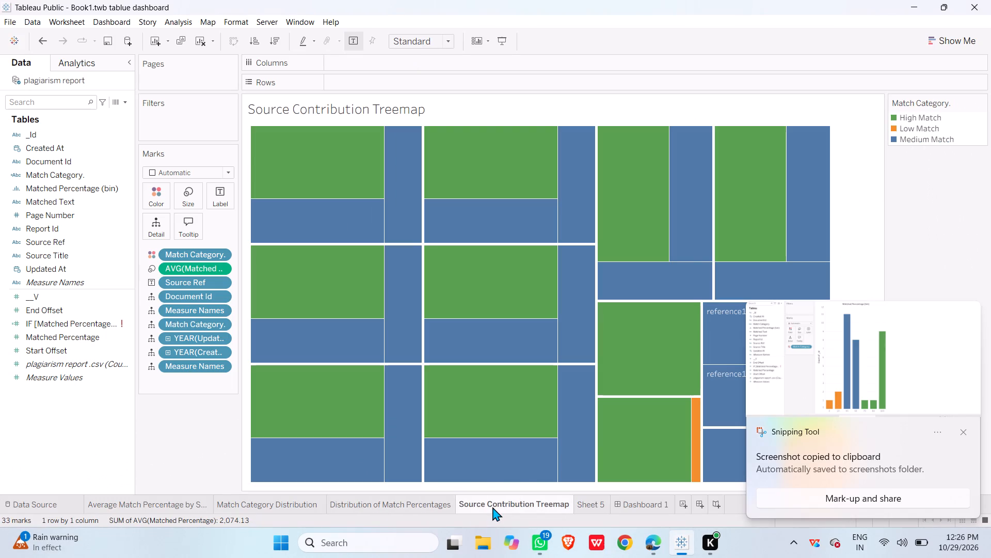
click(962, 431)
click(483, 282)
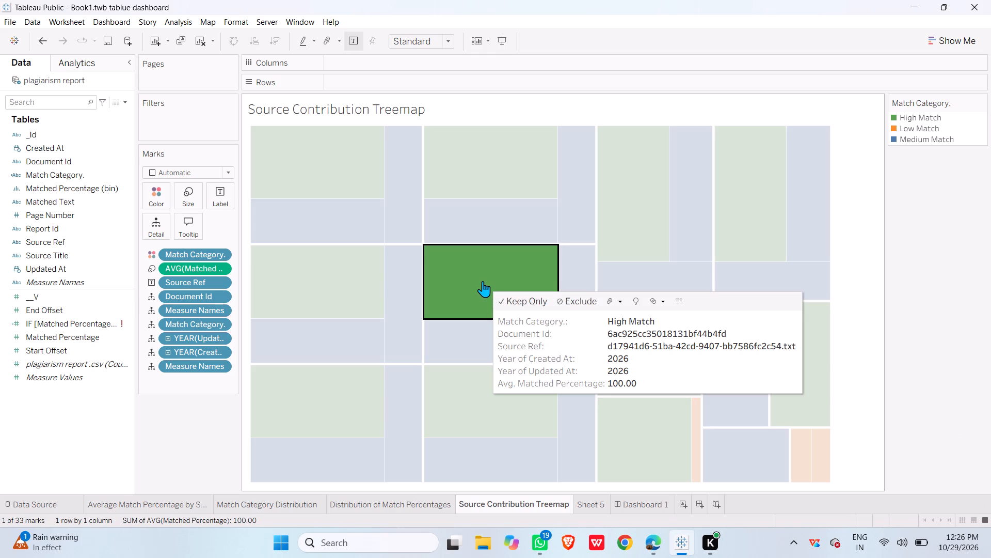
click(483, 281)
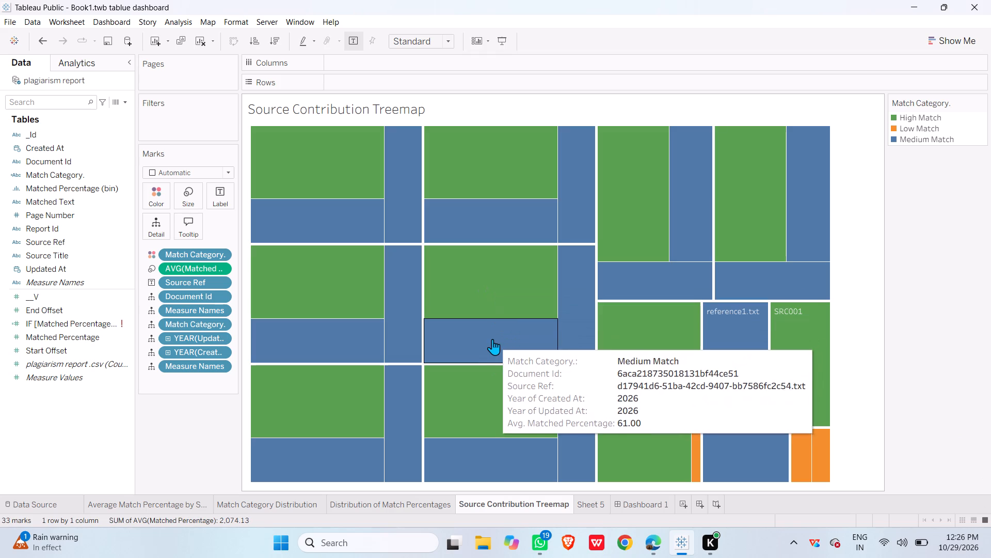
click(492, 339)
click(491, 338)
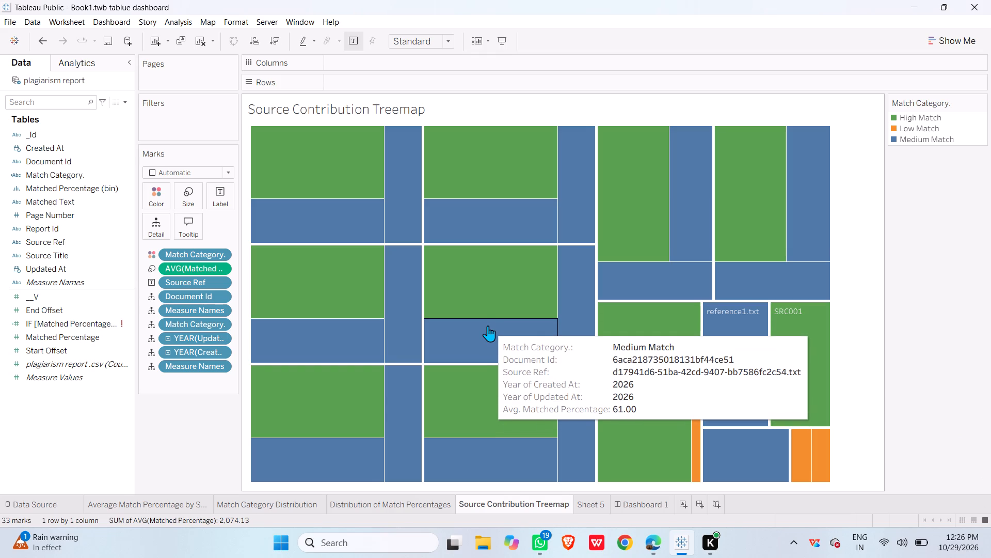
key(shift+super+s)
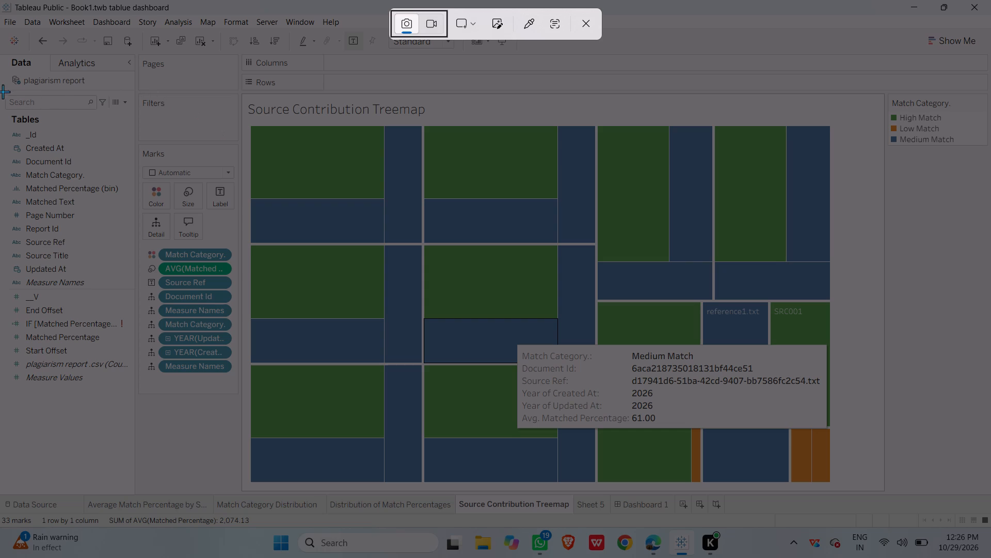
drag(0, 95, 798, 494)
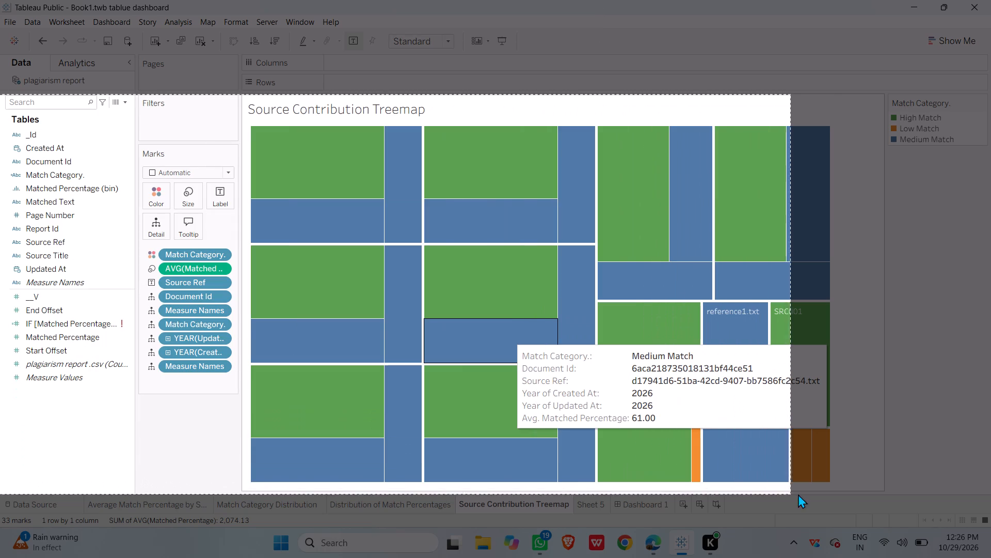
drag(798, 494, 990, 487)
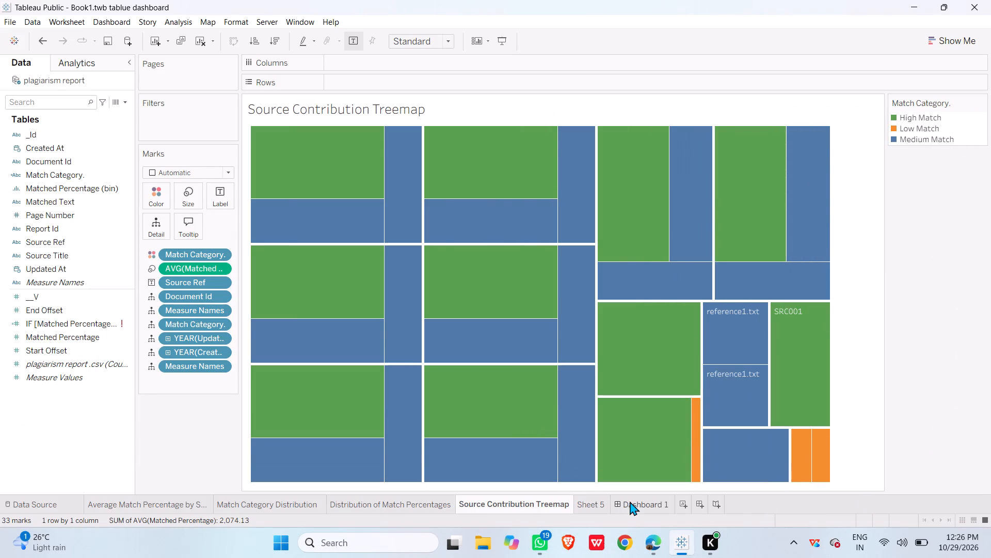
On Dashboard 1, align the divider between the pie chart and the treemap with the divider between the two charts above.
click(630, 501)
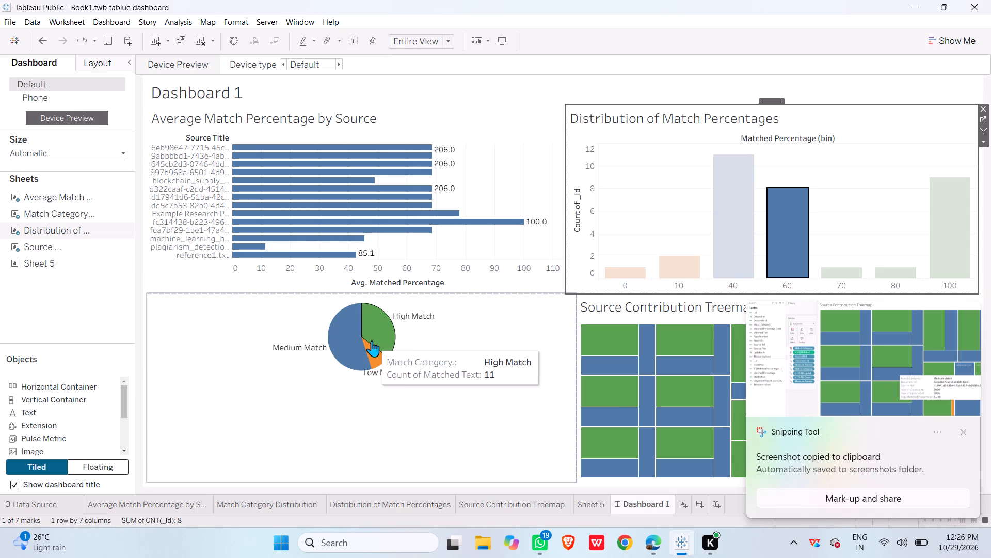
drag(575, 379, 498, 382)
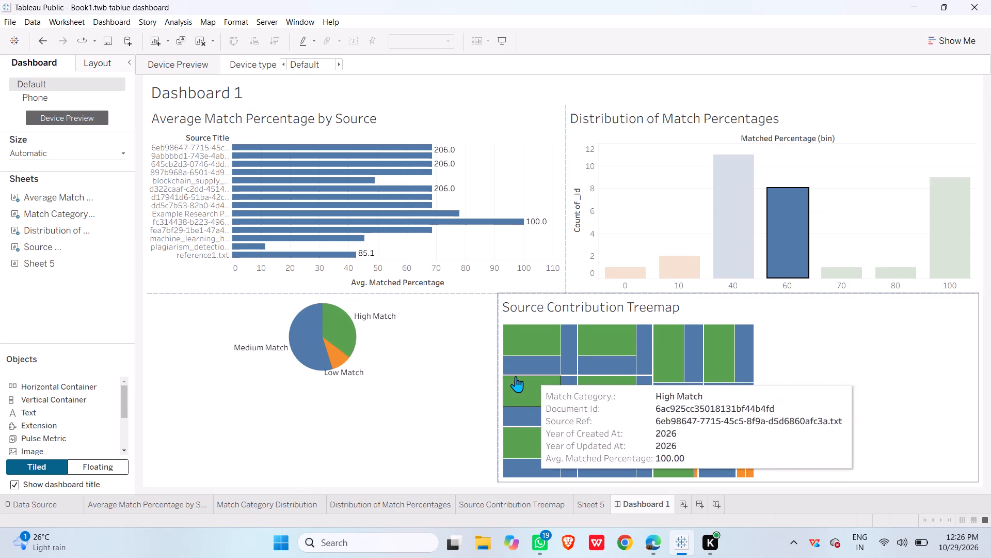
drag(499, 388, 524, 385)
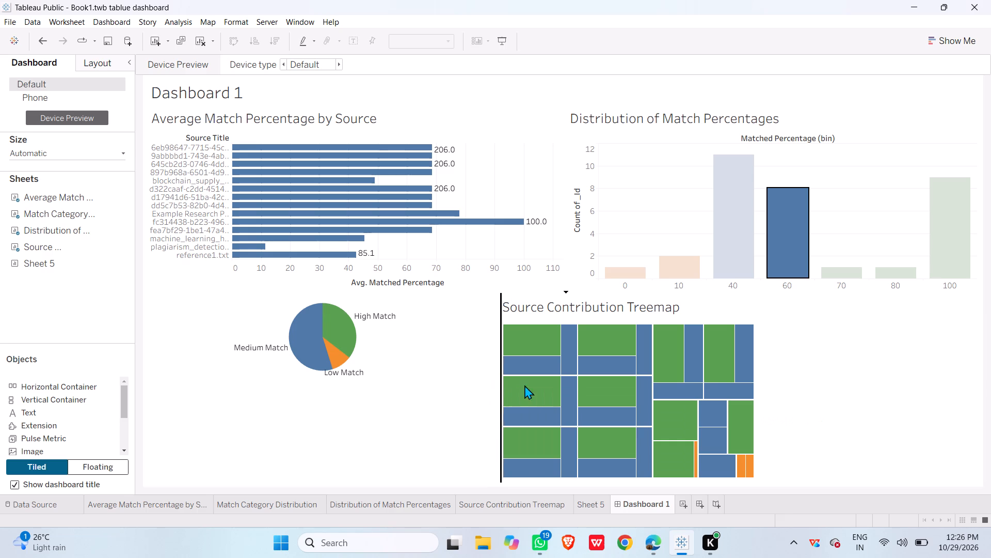
drag(524, 385, 563, 384)
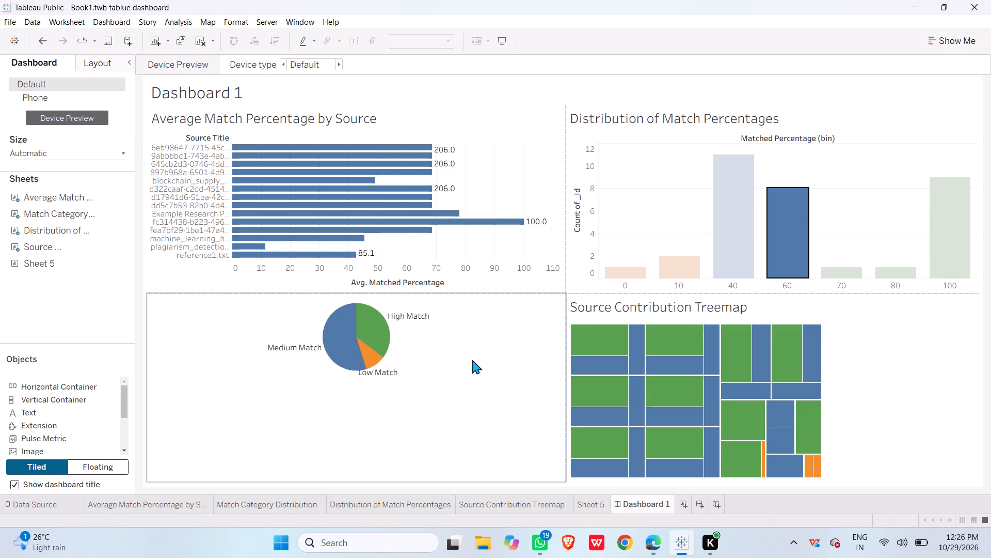
click(867, 183)
click(342, 439)
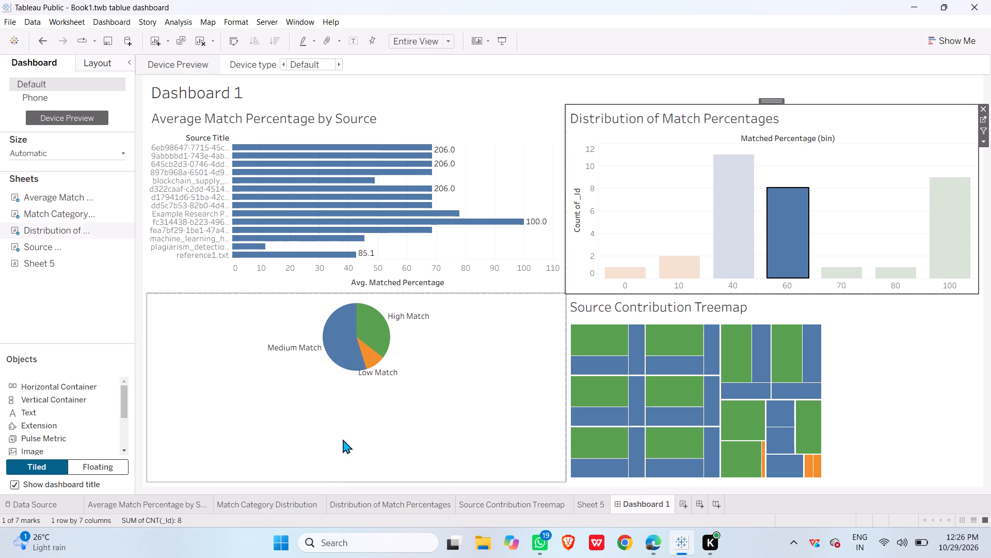
Check the Match Category Distribution, Distribution of Match Percentages and Source Contribution Treemap sheets against their charts on Dashboard 1.
click(893, 388)
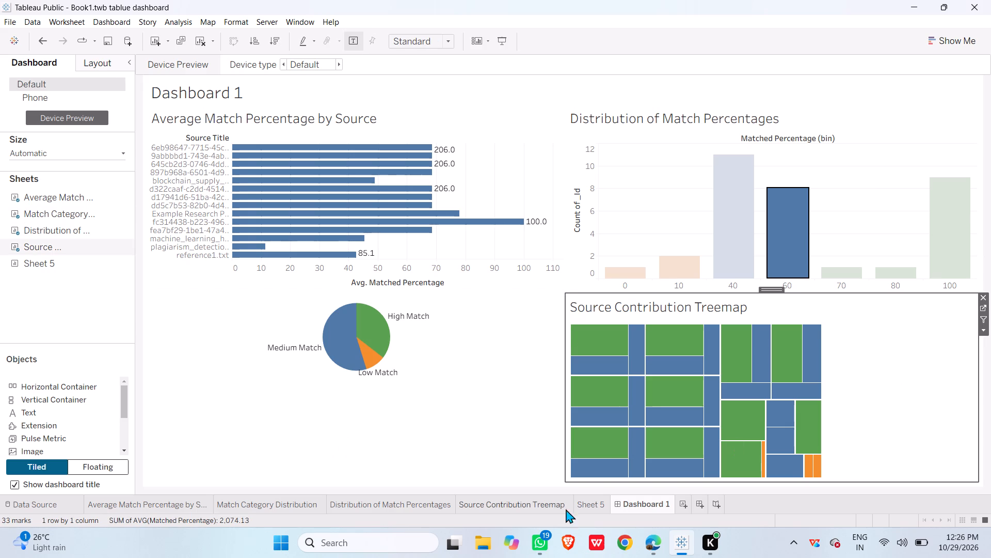
click(290, 502)
click(400, 501)
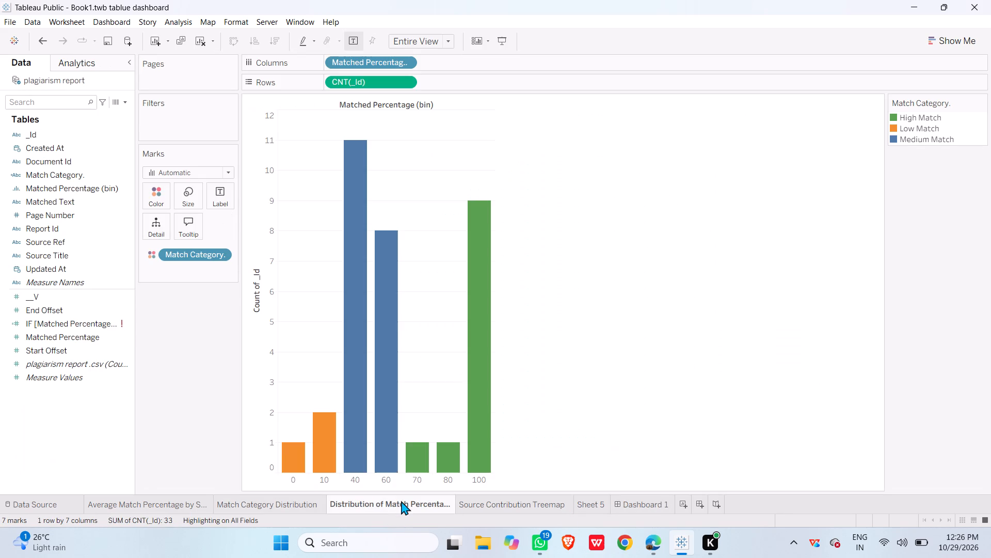
click(627, 336)
click(497, 504)
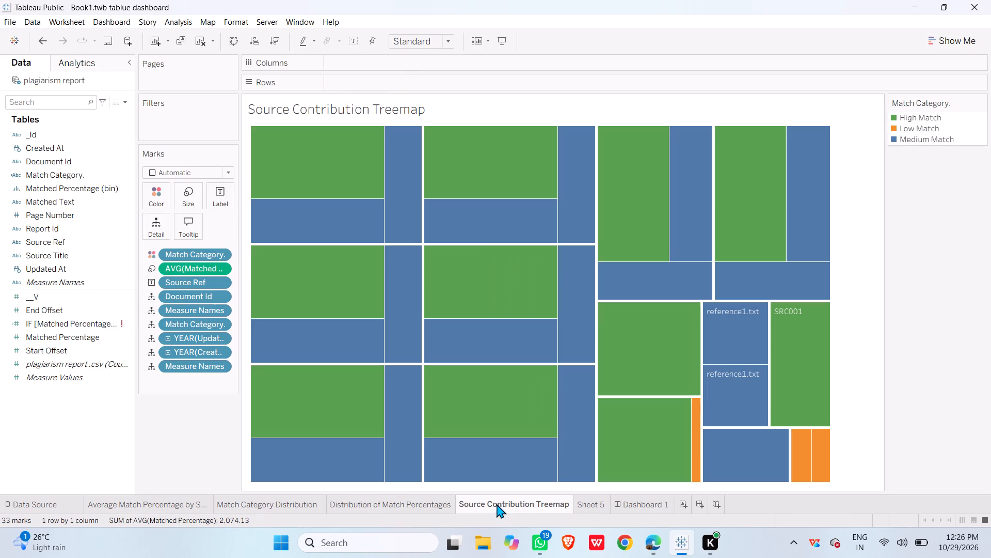
click(360, 499)
On Dashboard 1, clear the selected 60 bar in the Distribution of Match Percentages chart and leave no treemap mark selected.
click(653, 504)
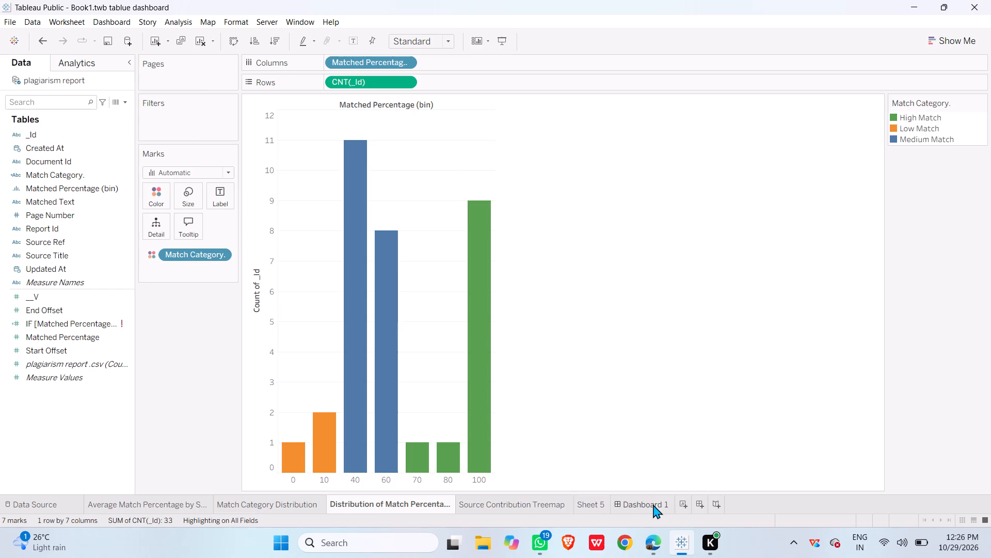
click(875, 231)
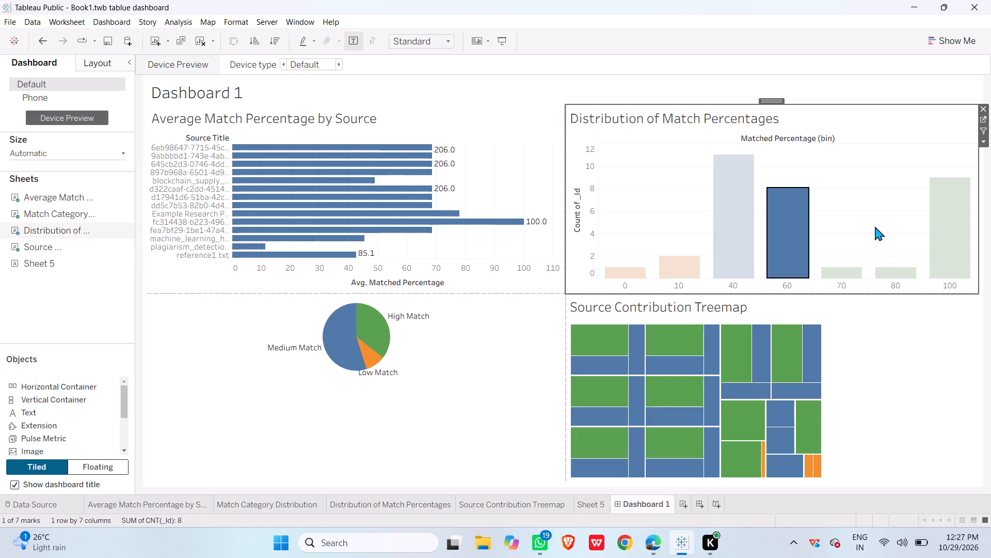
double_click(875, 226)
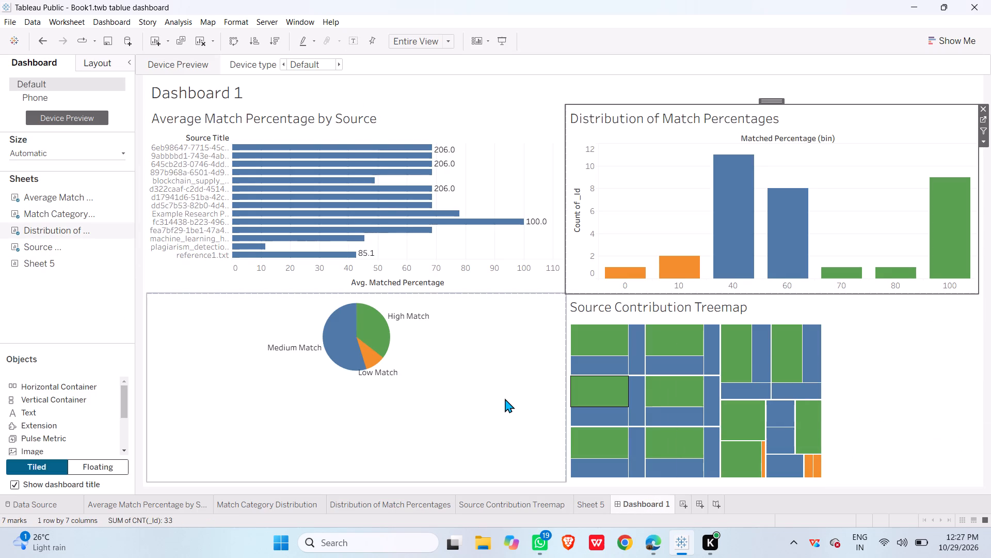
click(605, 364)
click(605, 364)
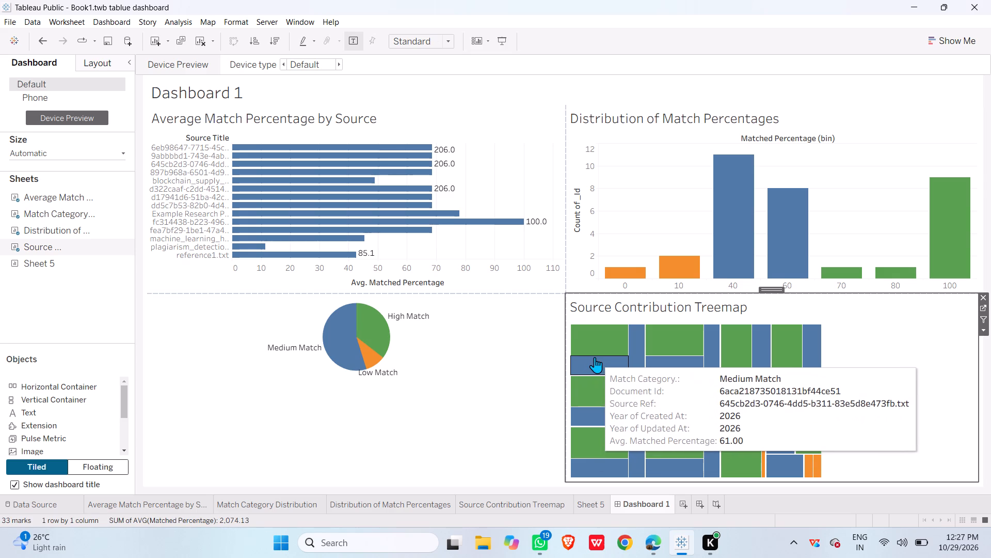
Capture a rectangular screenshot of Dashboard 1, covering the sheets and objects lists, the dashboard title and all four charts.
key(shift+super+s)
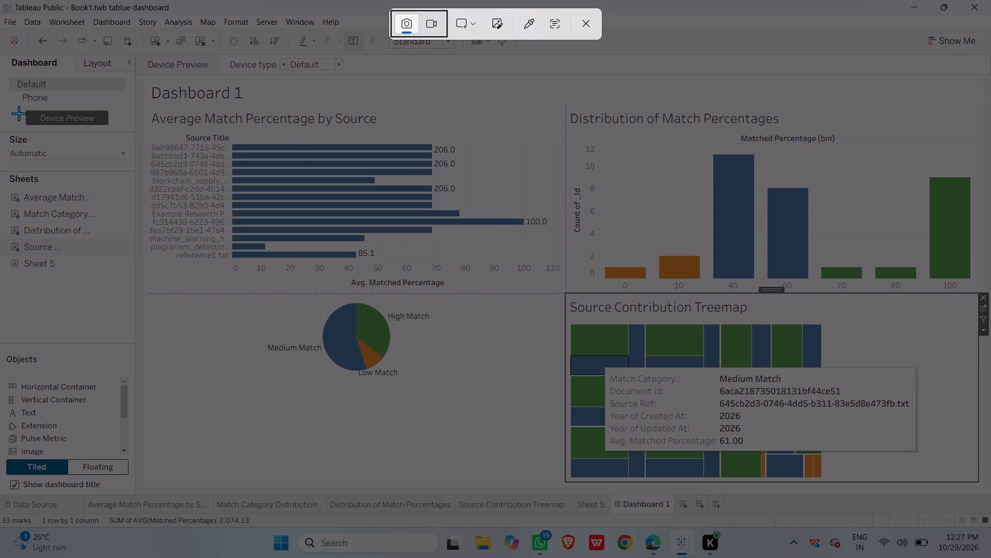
drag(1, 55, 300, 426)
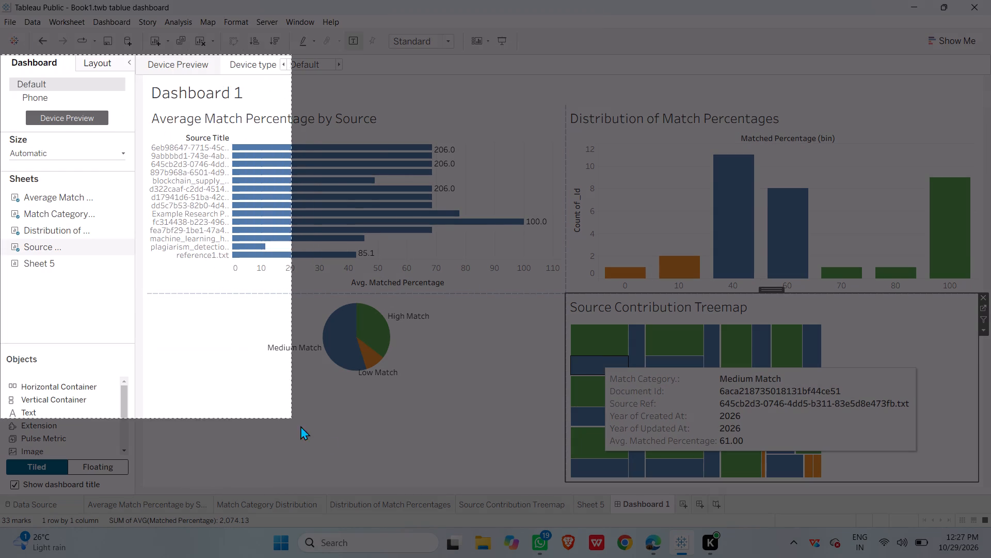
drag(300, 426, 953, 494)
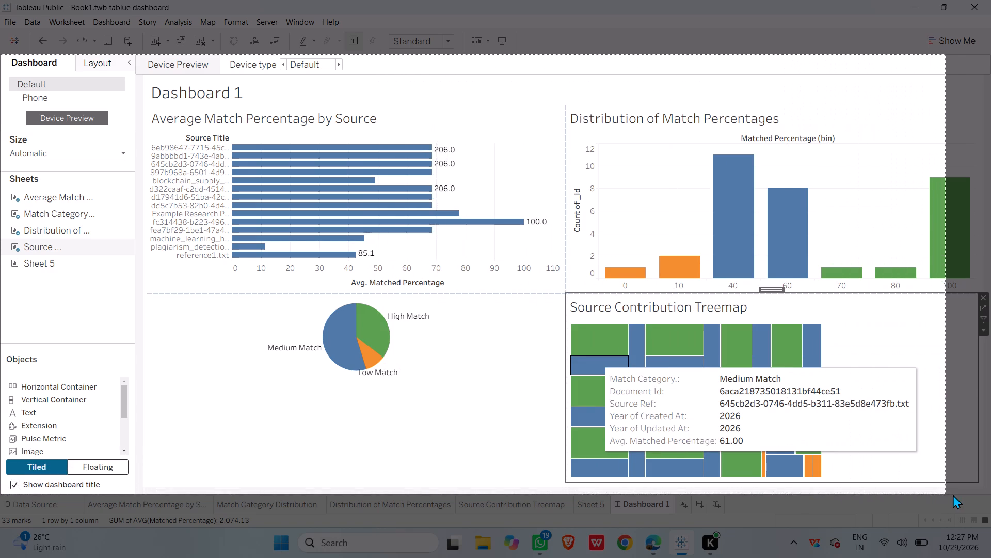
drag(953, 494, 990, 499)
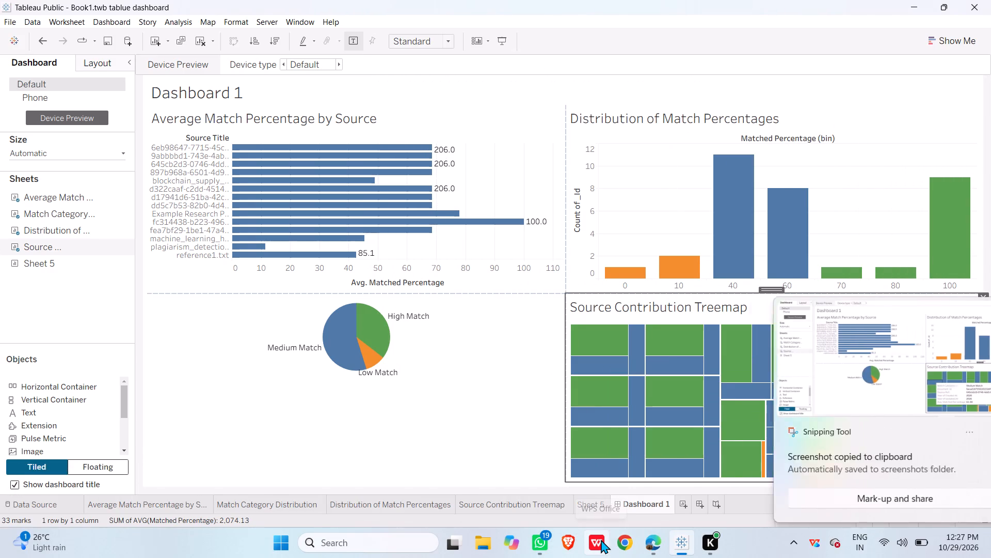